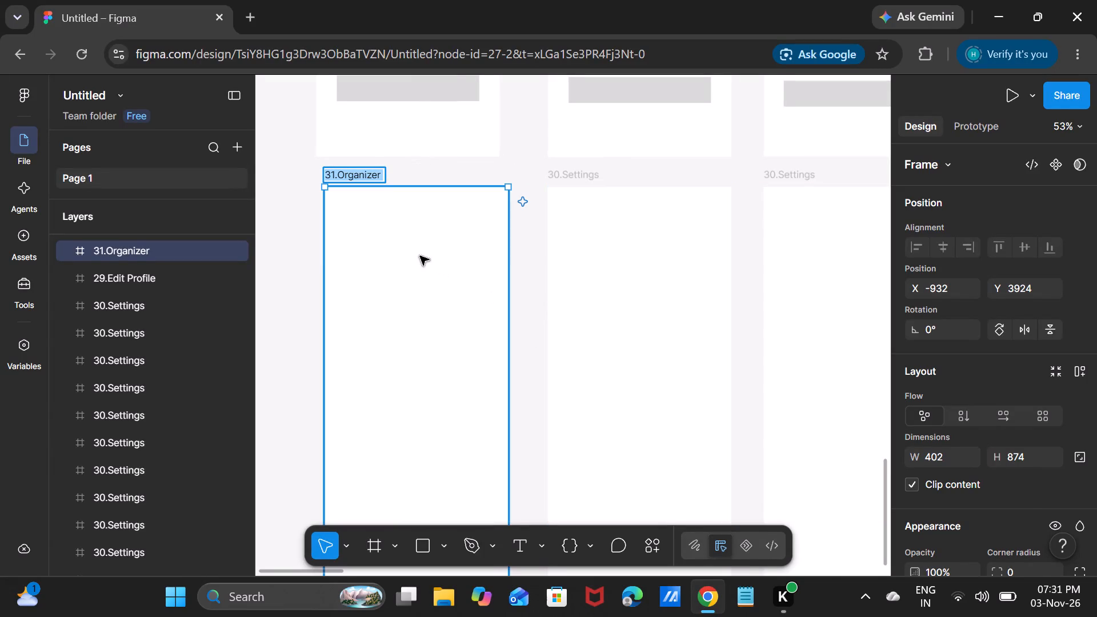
Select the blank 30.Settings frame immediately beside the 31.Organizer frame.
left_click(668, 292)
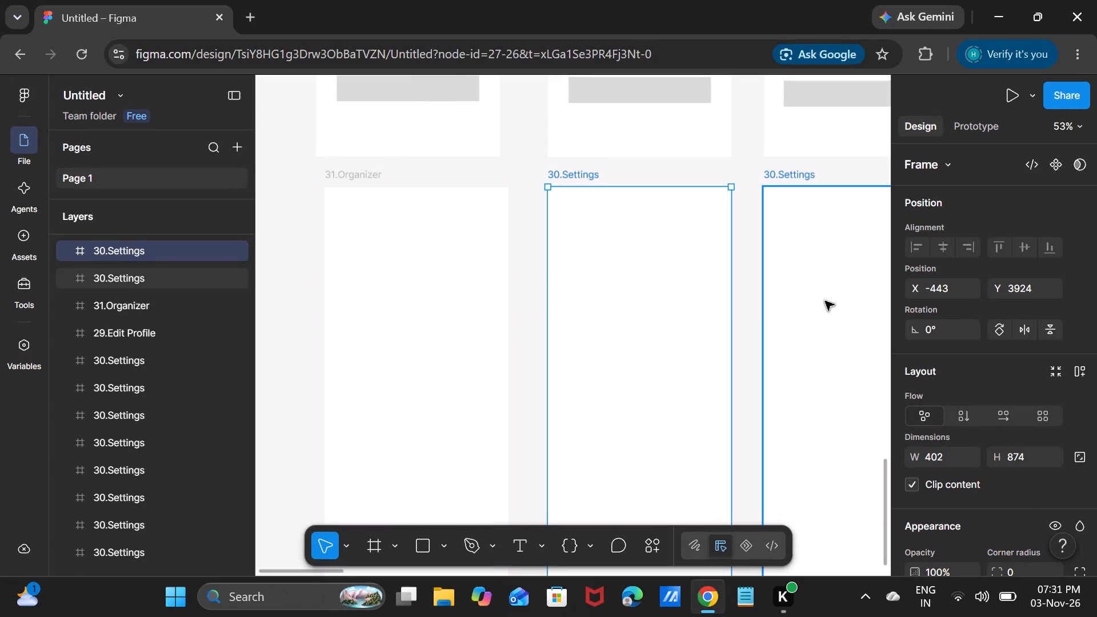
left_click(825, 301)
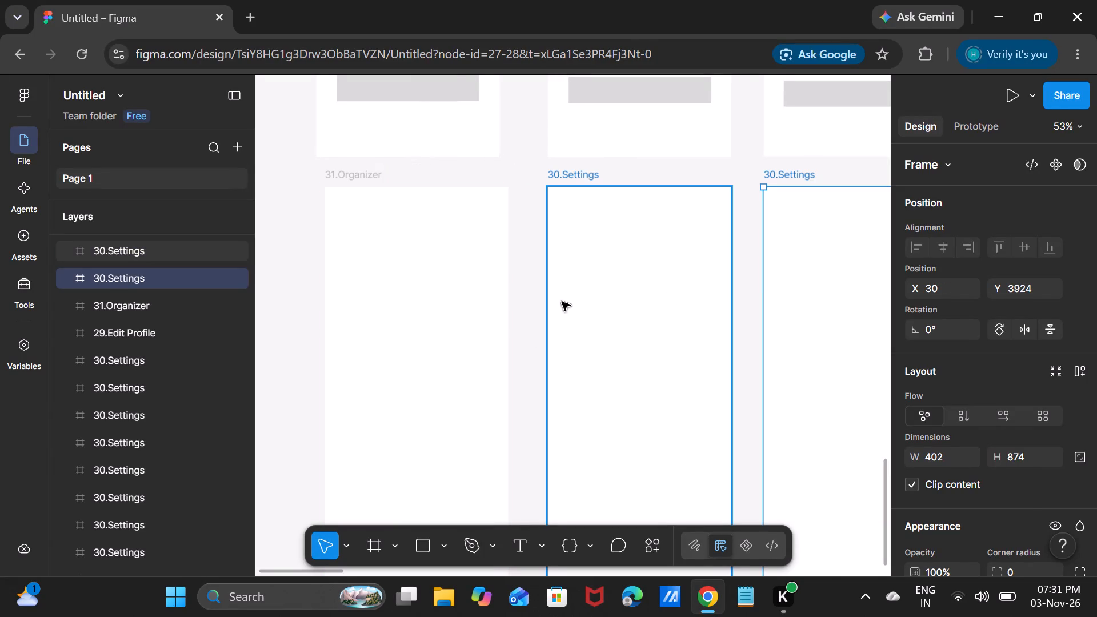
left_click(622, 295)
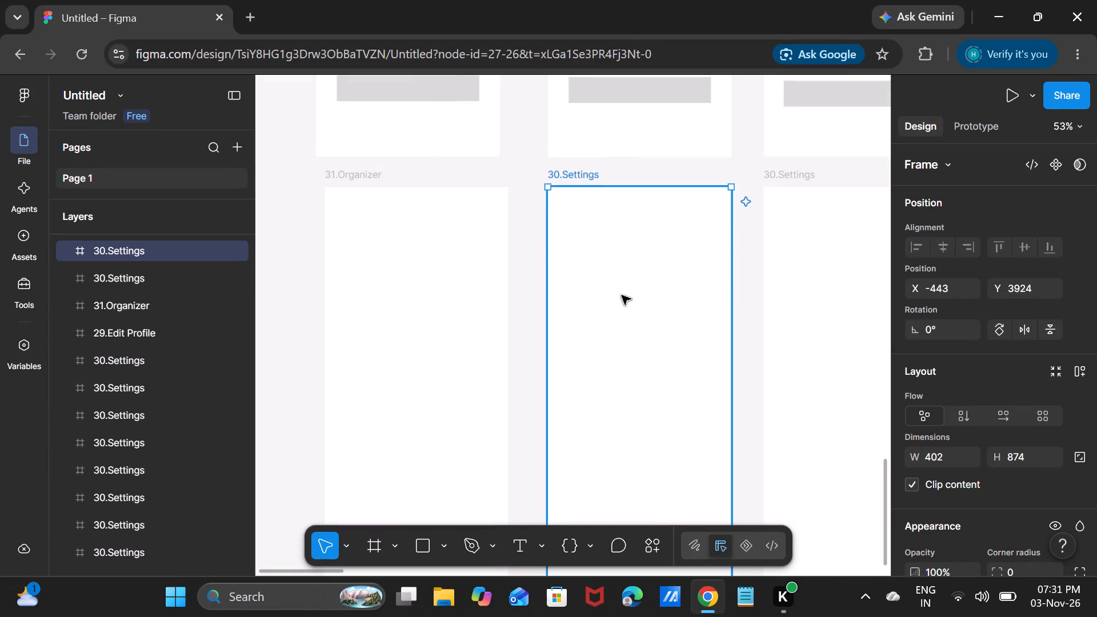
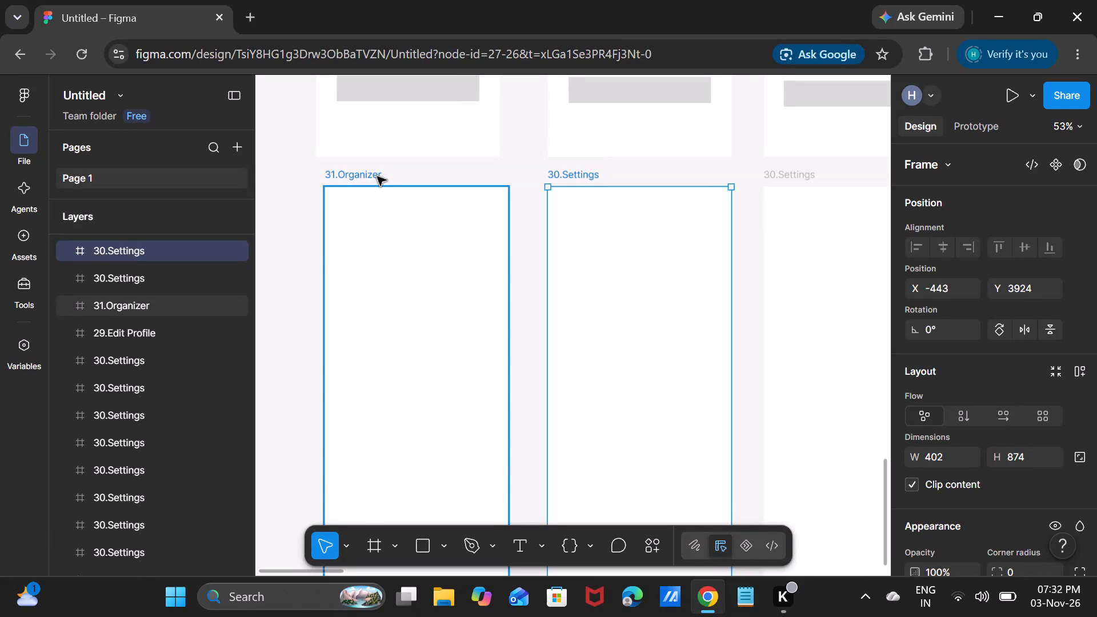
Rename the 31.Organizer frame as "31.Organizer Dashboard".
left_click(377, 177)
double_click(377, 177)
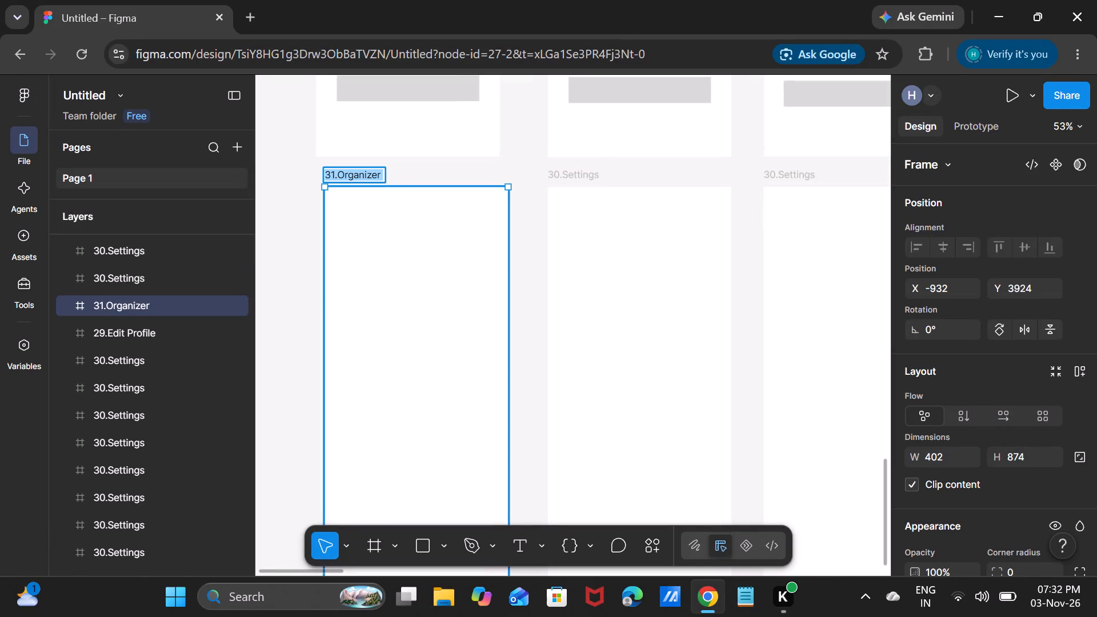
key("BackSpace")
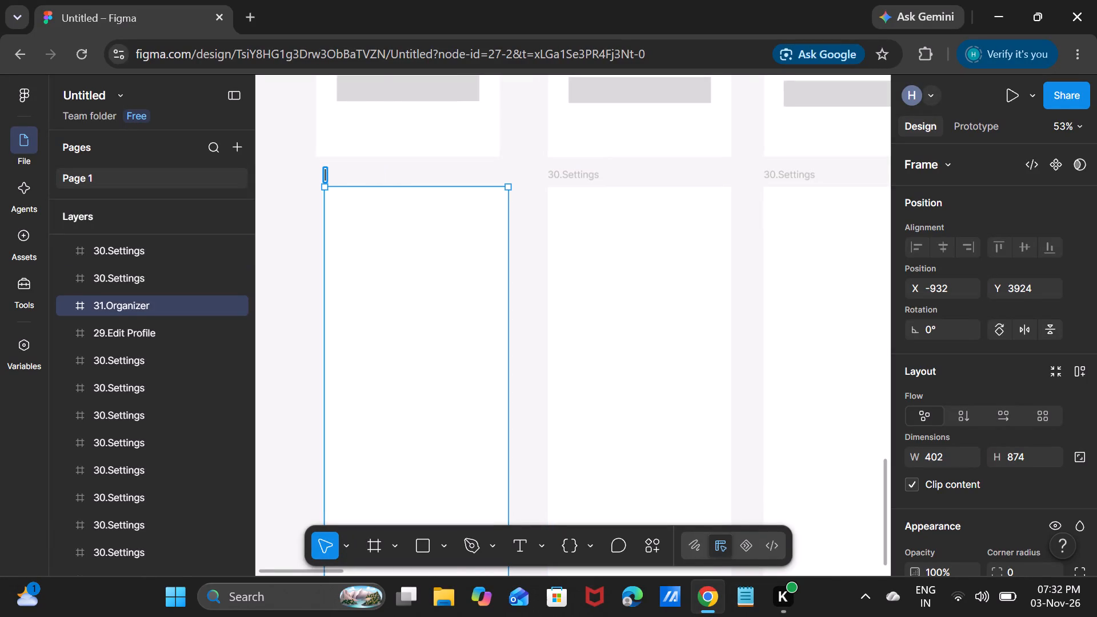
type("31")
key("period")
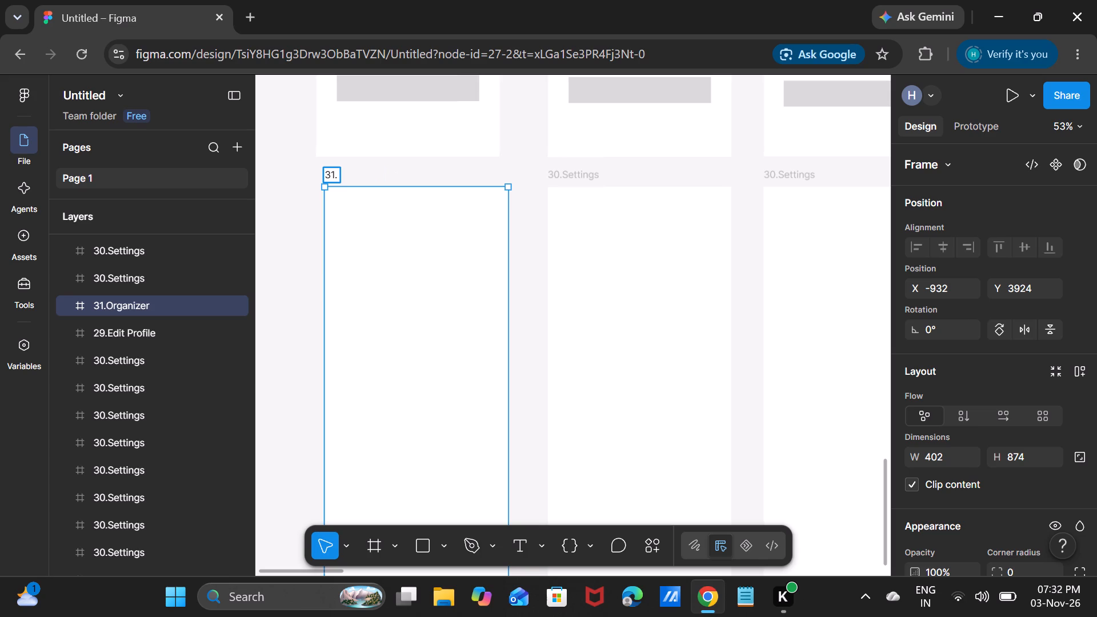
key("shift+o")
type("rganizer")
key("space")
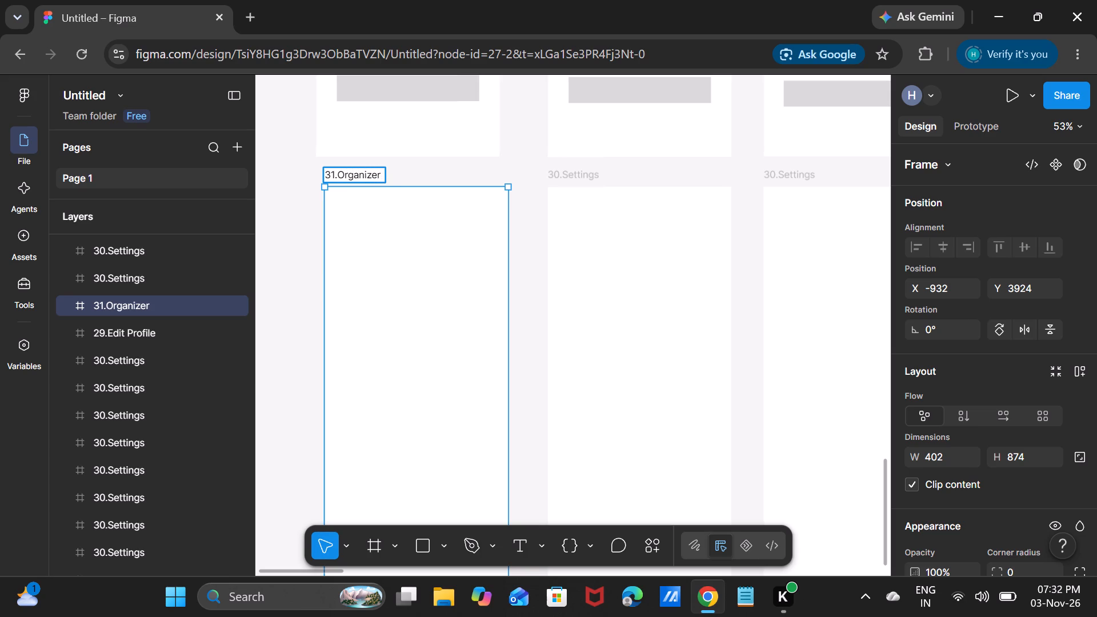
key("shift+d")
type("ash")
type("board")
Rename the blank 30.Settings frame beside 31.Organizer Dashboard as "32.Create Event".
double_click(580, 180)
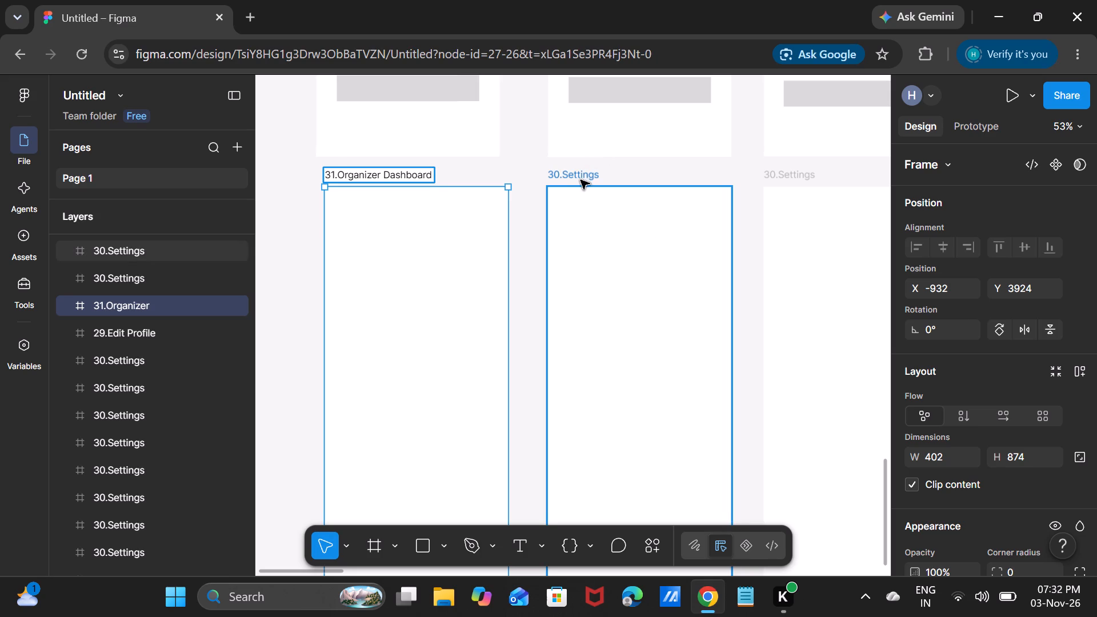
double_click(589, 175)
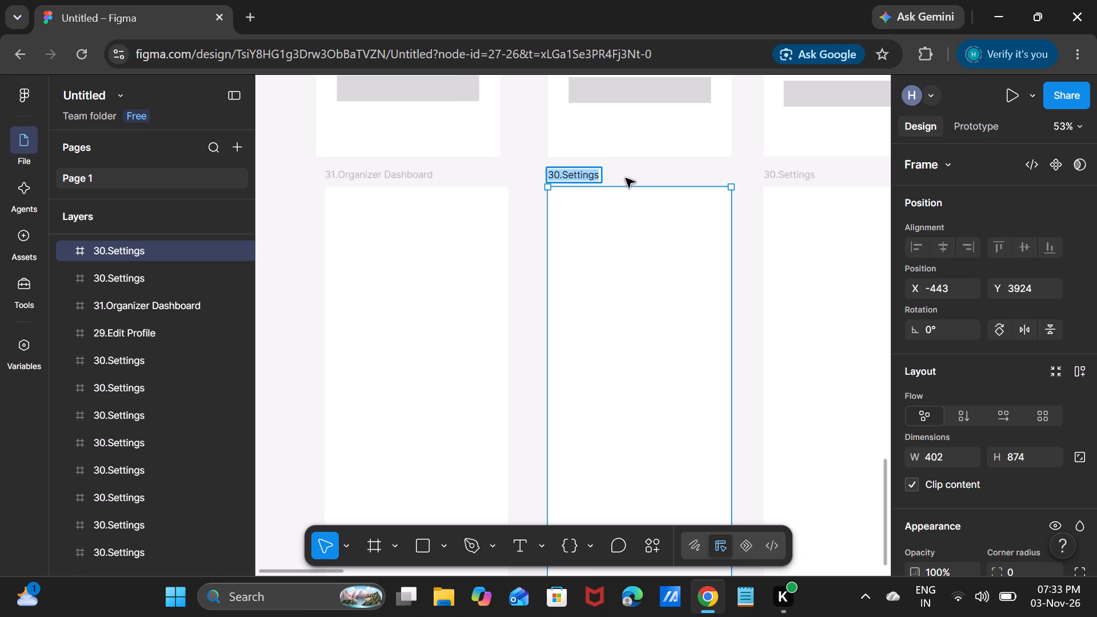
key("BackSpace")
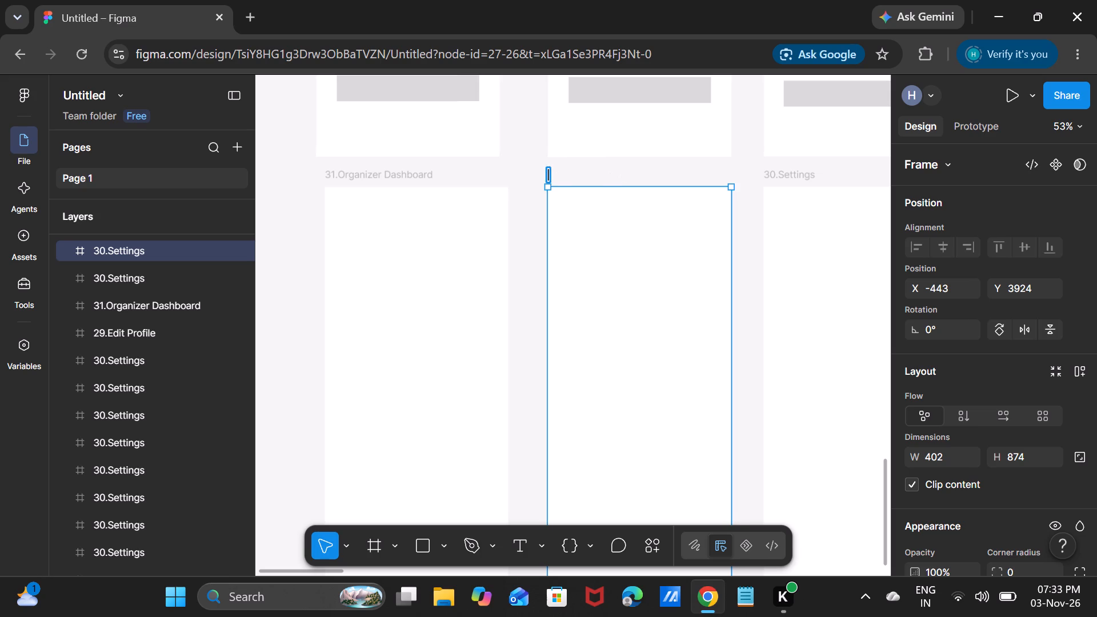
type("32")
type(".create")
key("space")
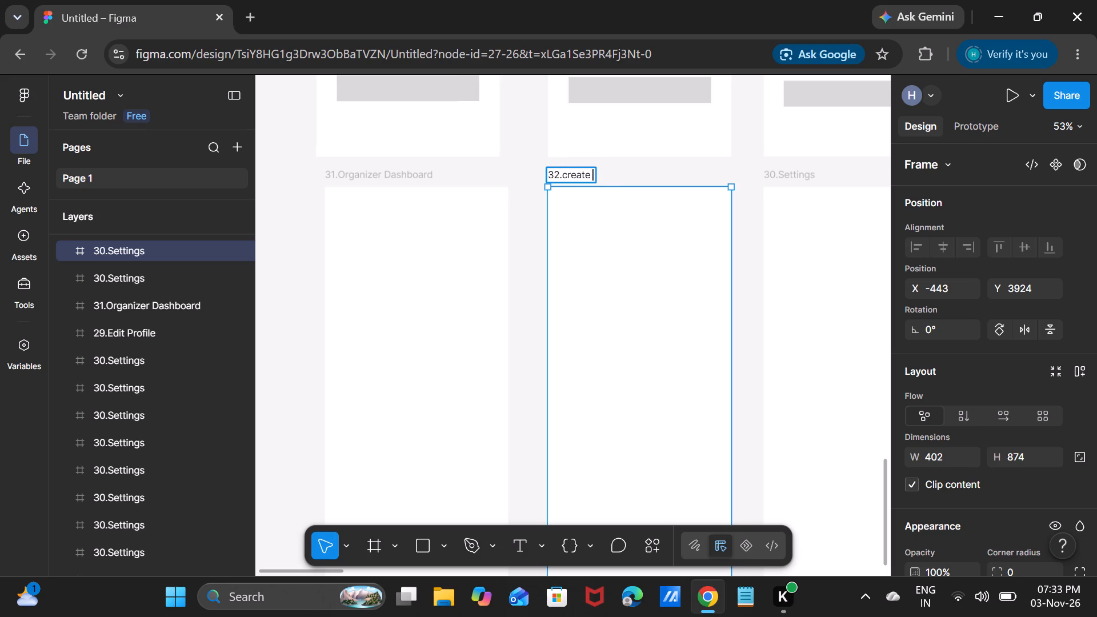
key("BackSpace")
key("BackSpace")
key("BackSpace")
key("BackSpace")
key("BackSpace")
key("BackSpace")
key("BackSpace")
type("Create")
key("space")
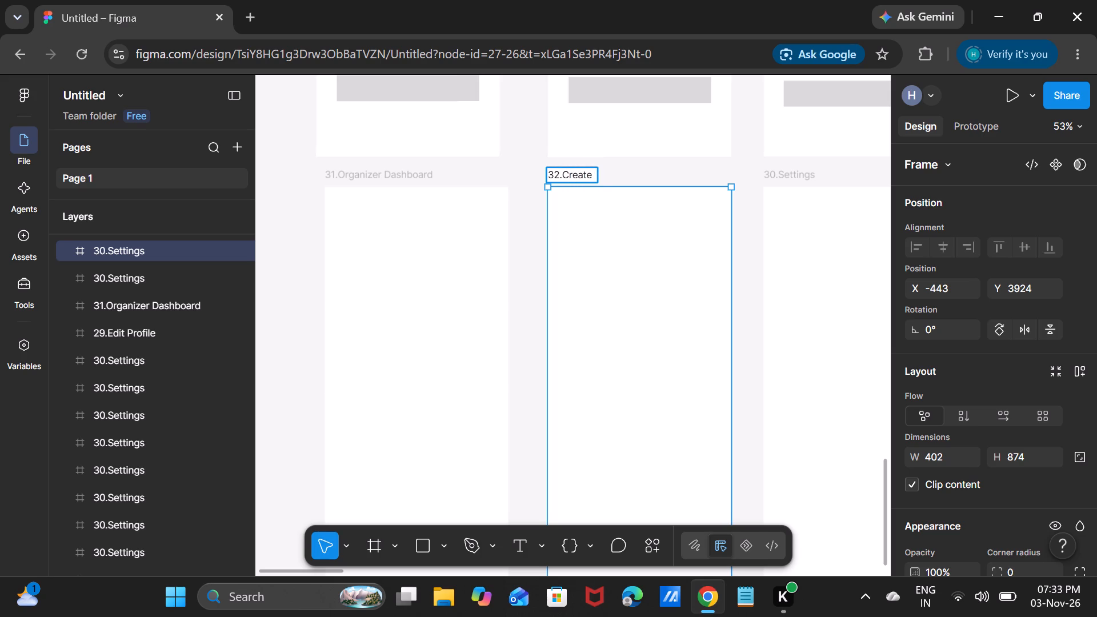
type("Event")
key("Return")
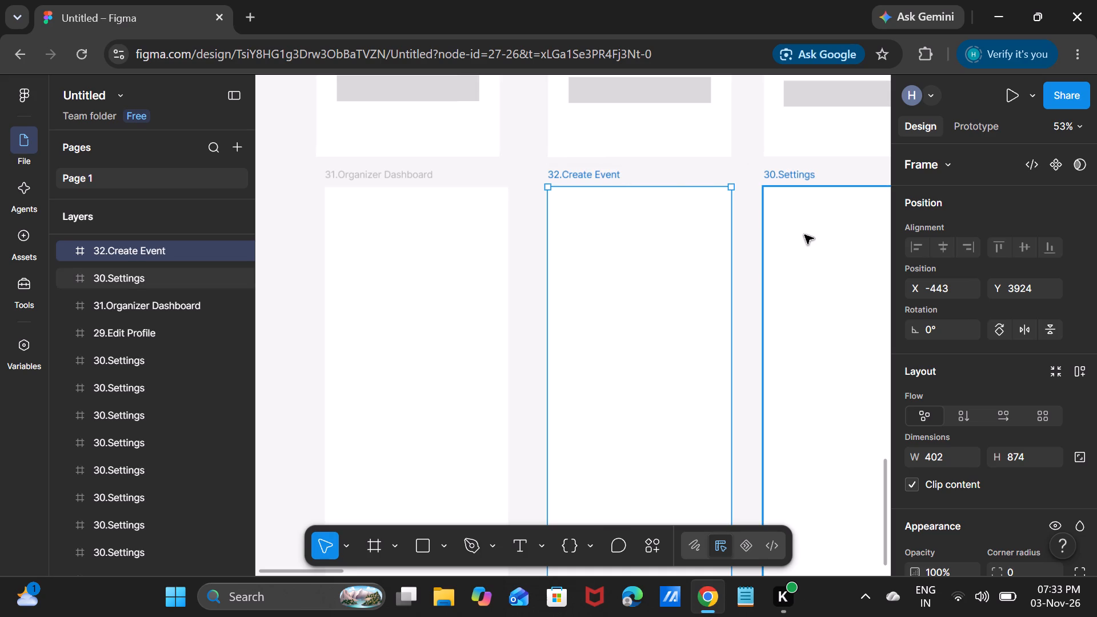
Rename the blank 30.Settings frame following 32.Create Event as "33.Event Details".
scroll(804, 235, "left", 2)
double_click(534, 178)
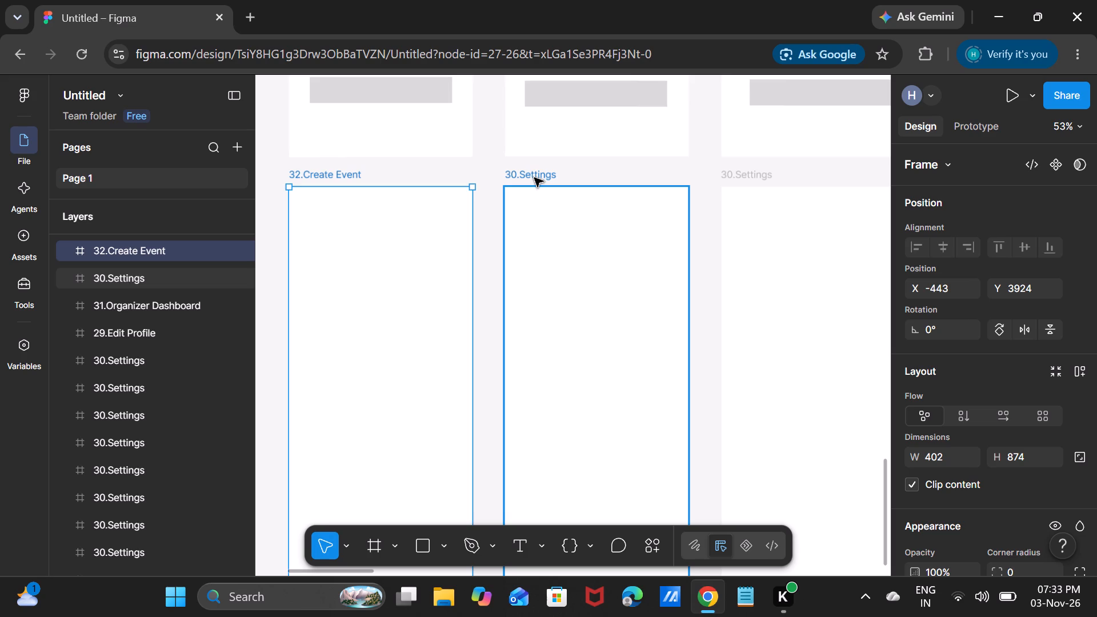
key("BackSpace")
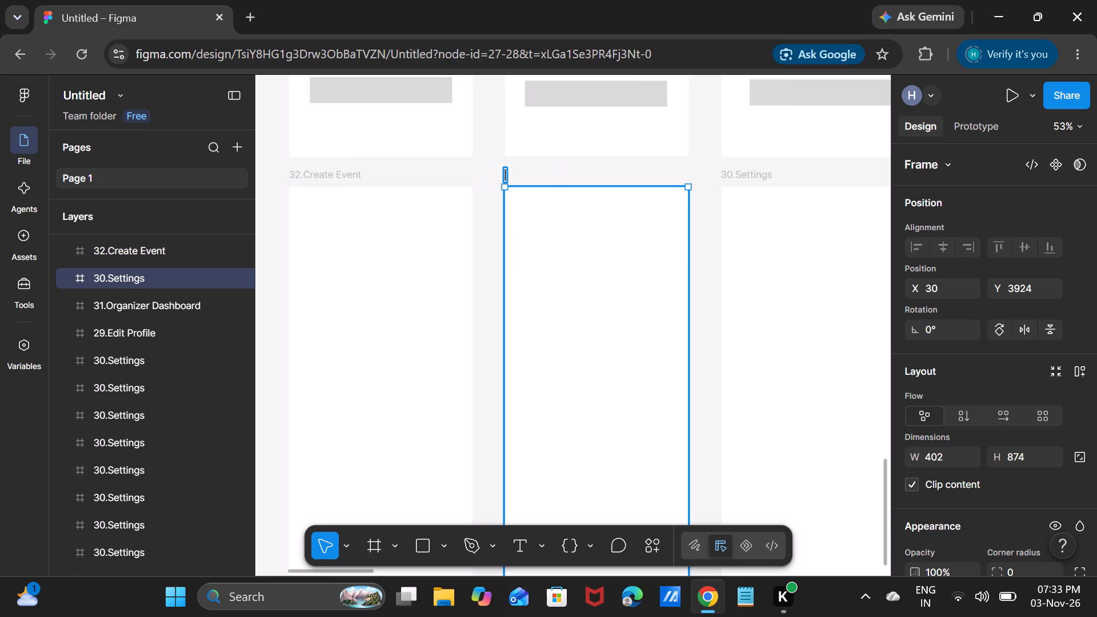
type("33")
key("period")
type("event")
key("space")
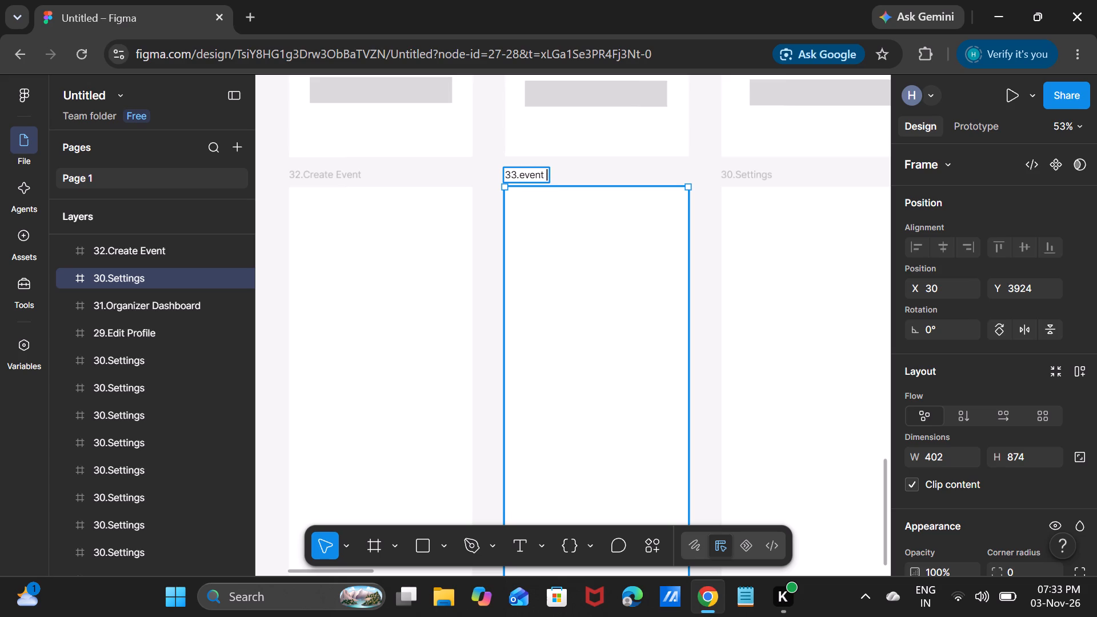
key("BackSpace")
key("BackSpace")
key("BackSpace")
key("BackSpace")
key("BackSpace")
key("BackSpace")
type("Event")
key("space")
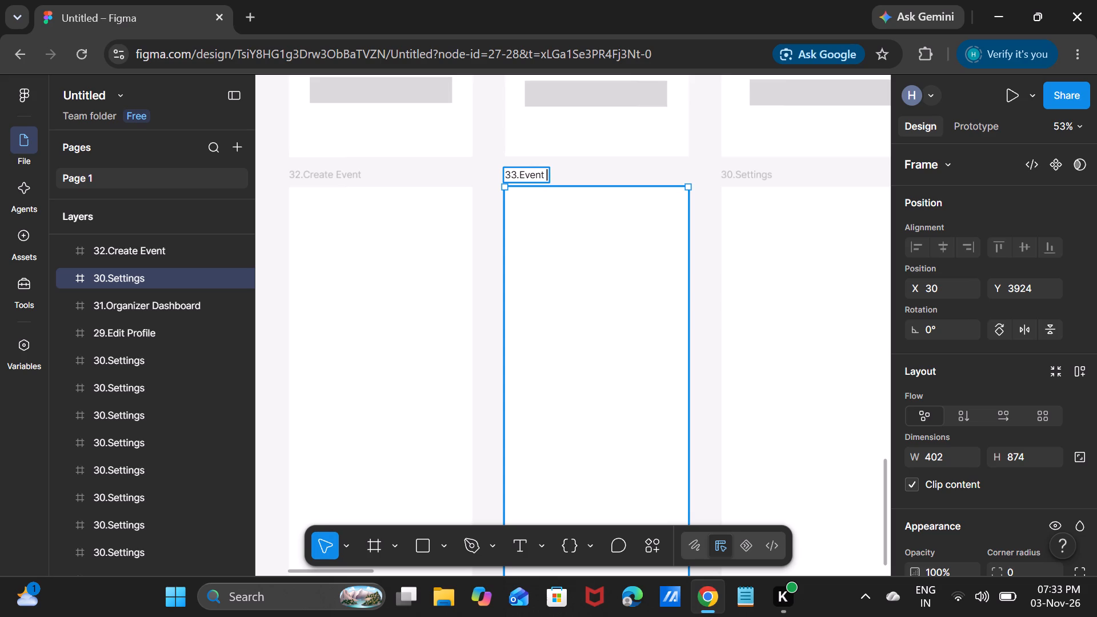
type("Details")
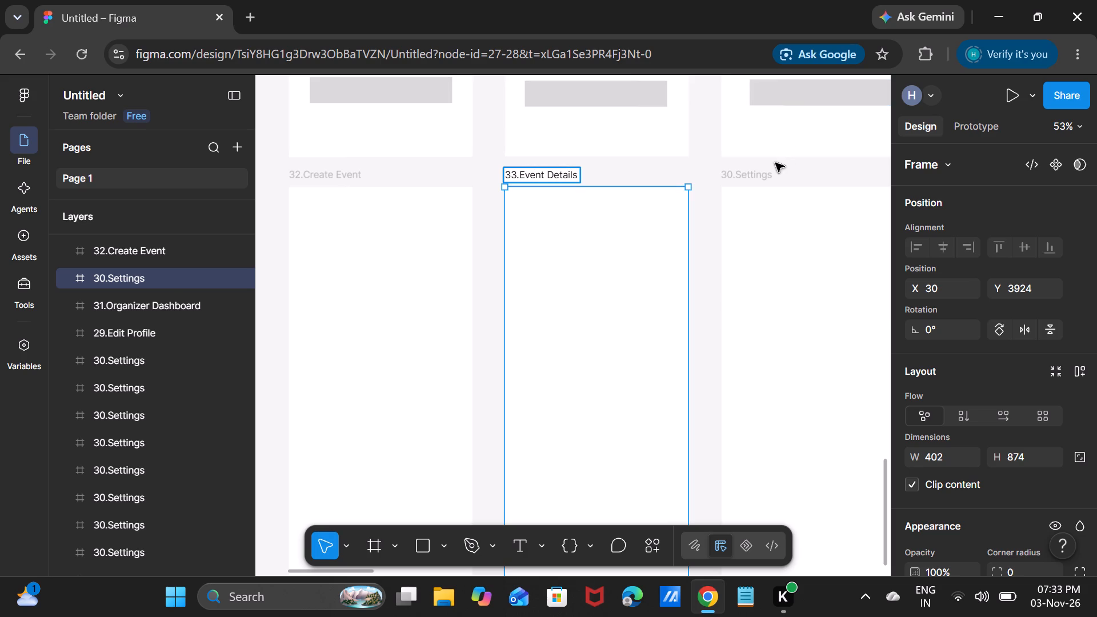
key("Return")
Rename the blank 30.Settings frame following 33.Event Details as "34.Manage Attendees".
double_click(756, 170)
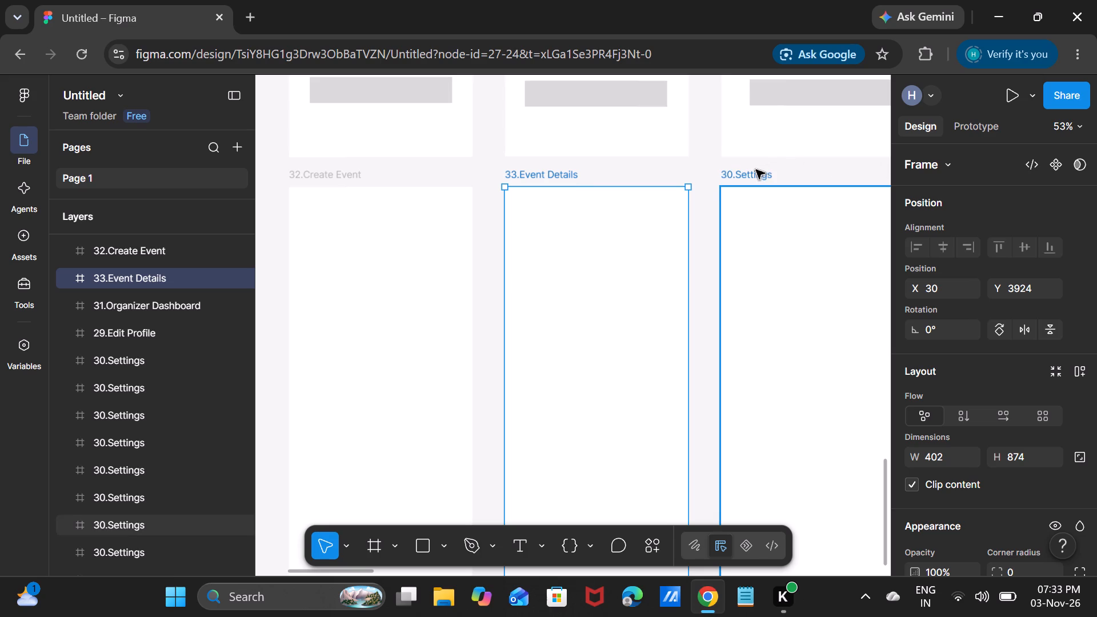
scroll(756, 170, "left", 1)
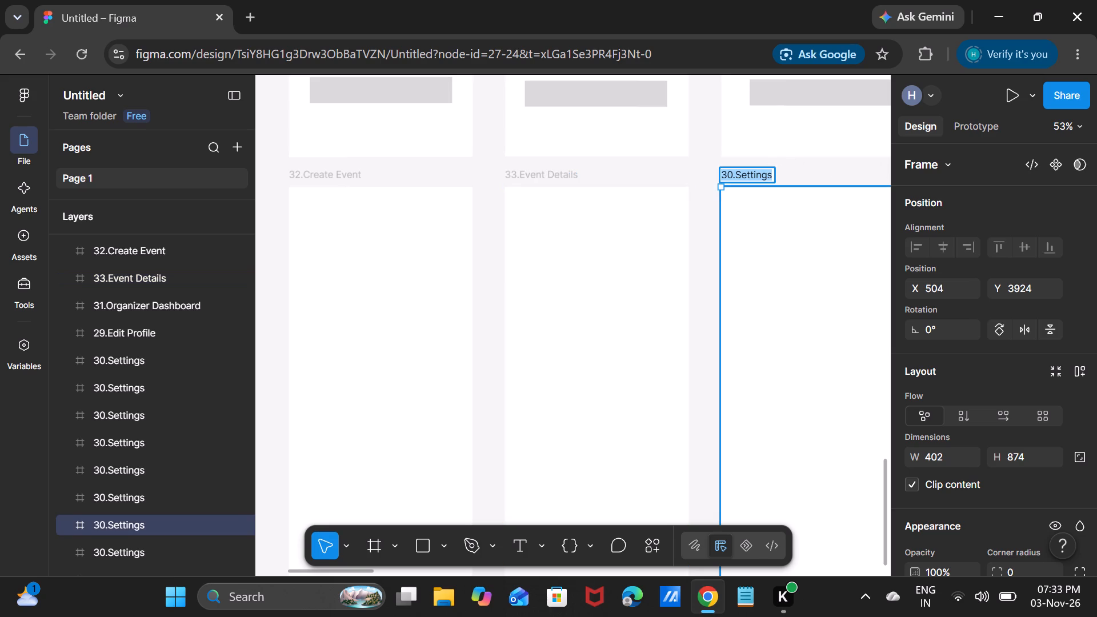
key("BackSpace")
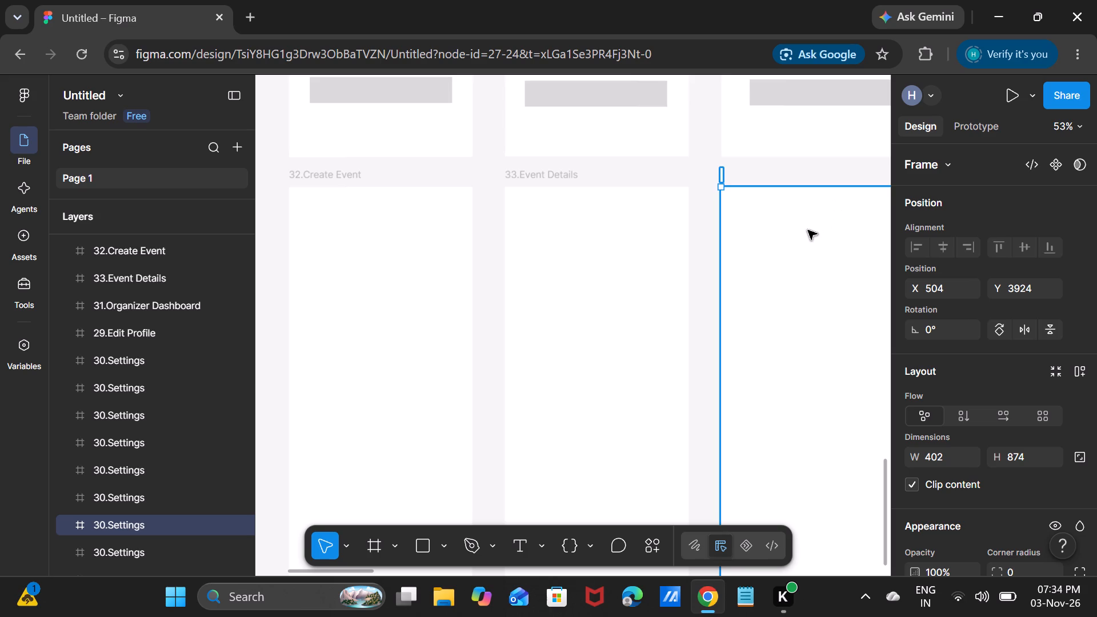
type("34")
key("period")
type("Mana")
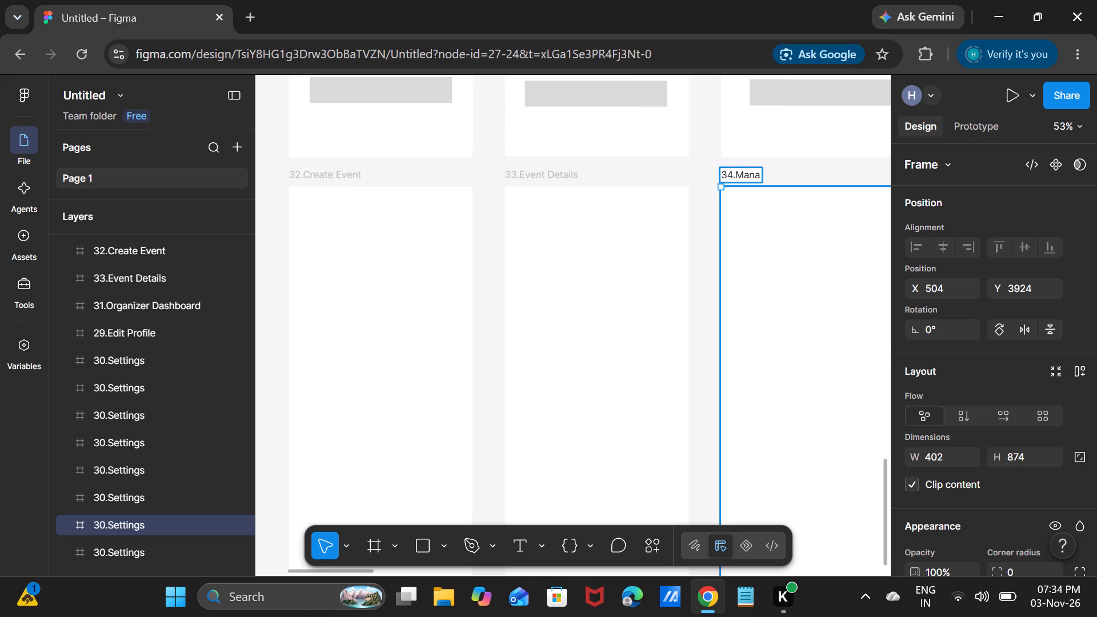
type("ge")
key("space")
type("Atten")
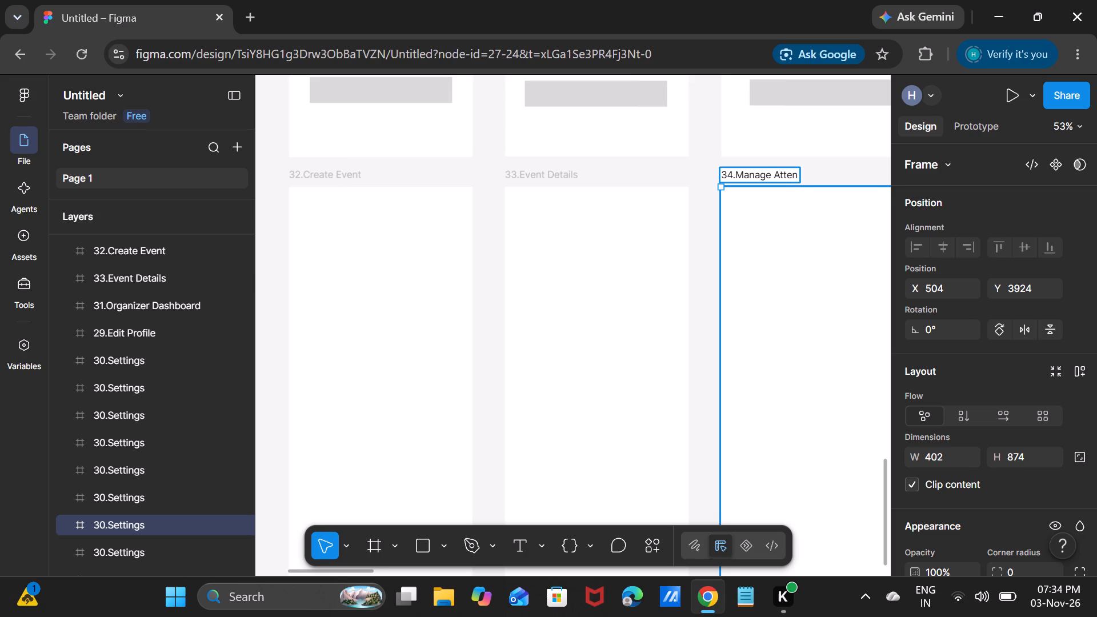
type("dens")
key("BackSpace")
key("BackSpace")
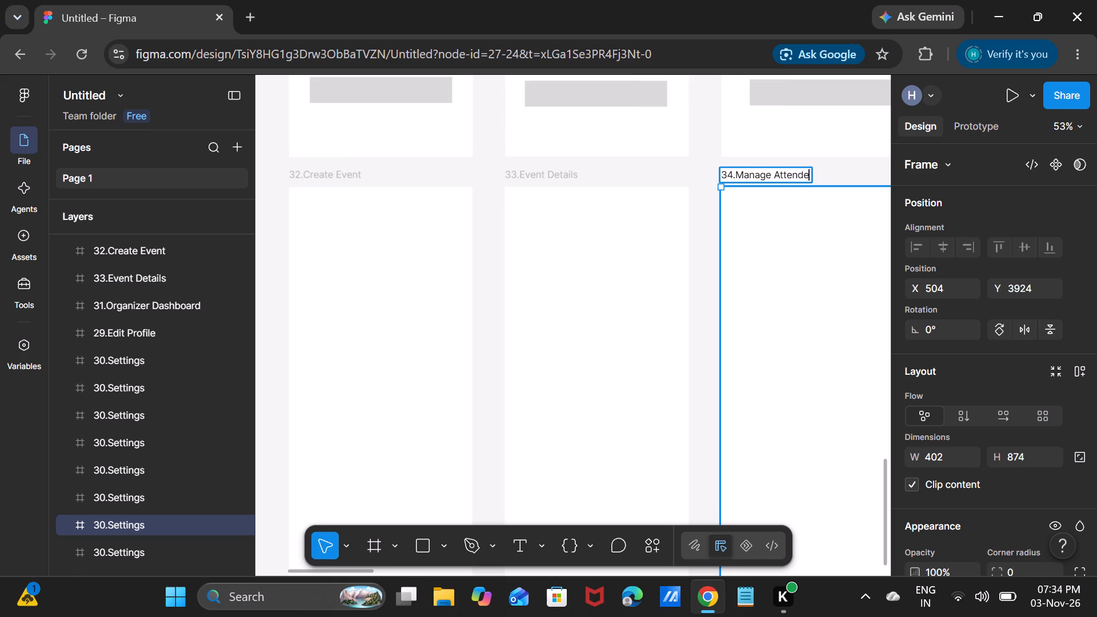
type("es")
key("Return")
Rename the blank 30.Settings frame following 34.Manage Attendees as "35.Check-in Attendees".
scroll(723, 253, "left", 5)
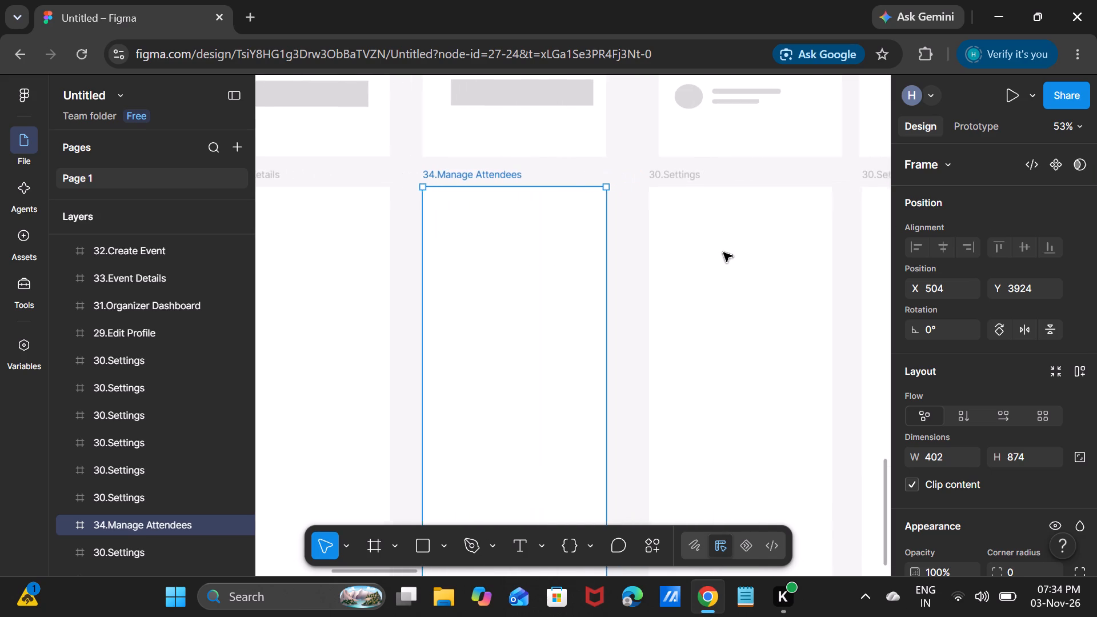
scroll(723, 253, "left", 1)
double_click(647, 175)
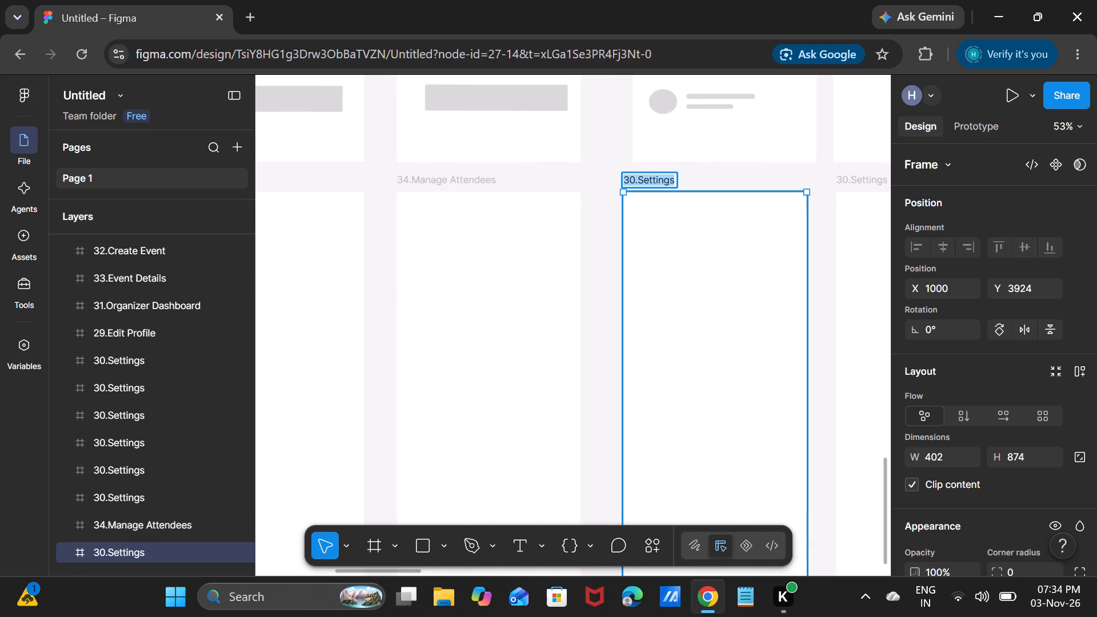
key("BackSpace")
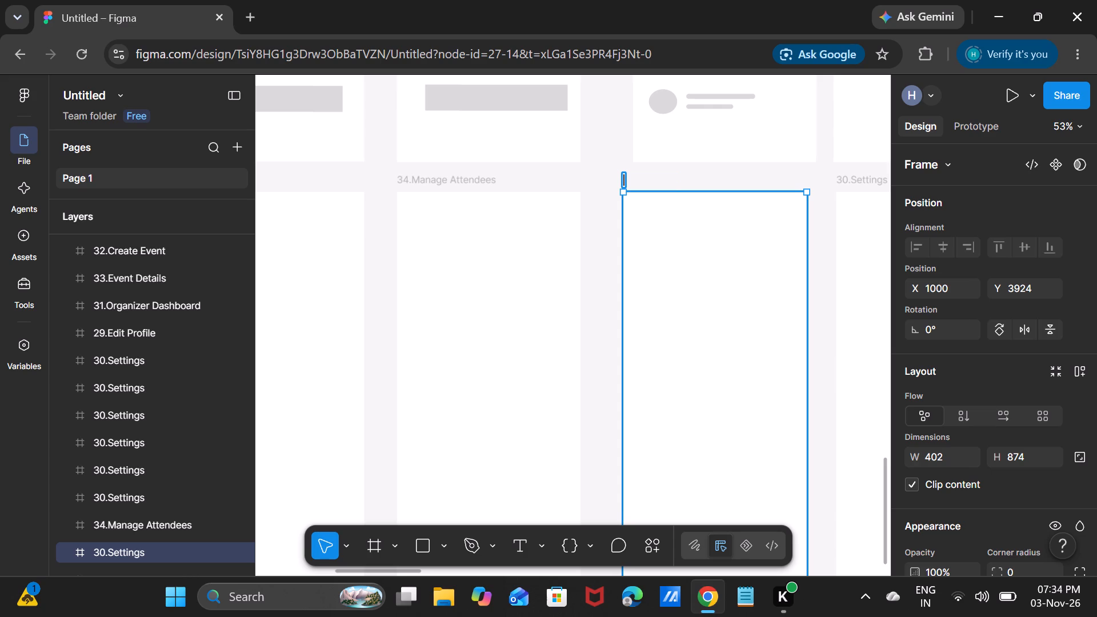
type("Check")
key("space")
key("BackSpace")
key("minus")
key("BackSpace")
key("BackSpace")
key("BackSpace")
key("BackSpace")
key("BackSpace")
key("BackSpace")
key("BackSpace")
key("BackSpace")
key("BackSpace")
key("BackSpace")
key("BackSpace")
type("35")
key("period")
type("Check")
key("space")
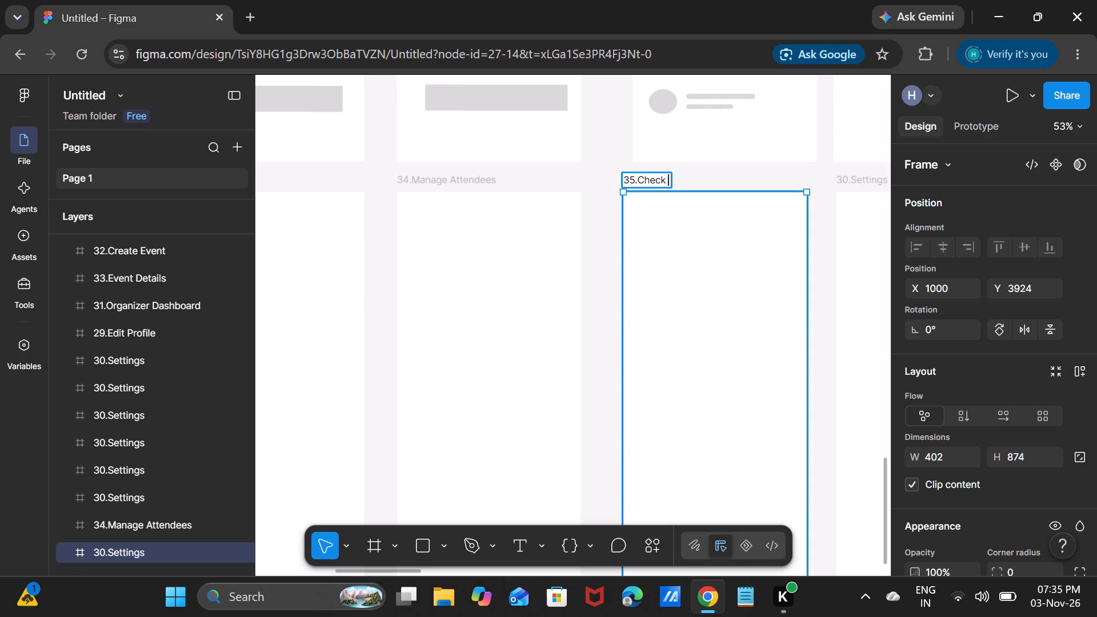
key("BackSpace")
key("minus")
type("in atte")
key("BackSpace")
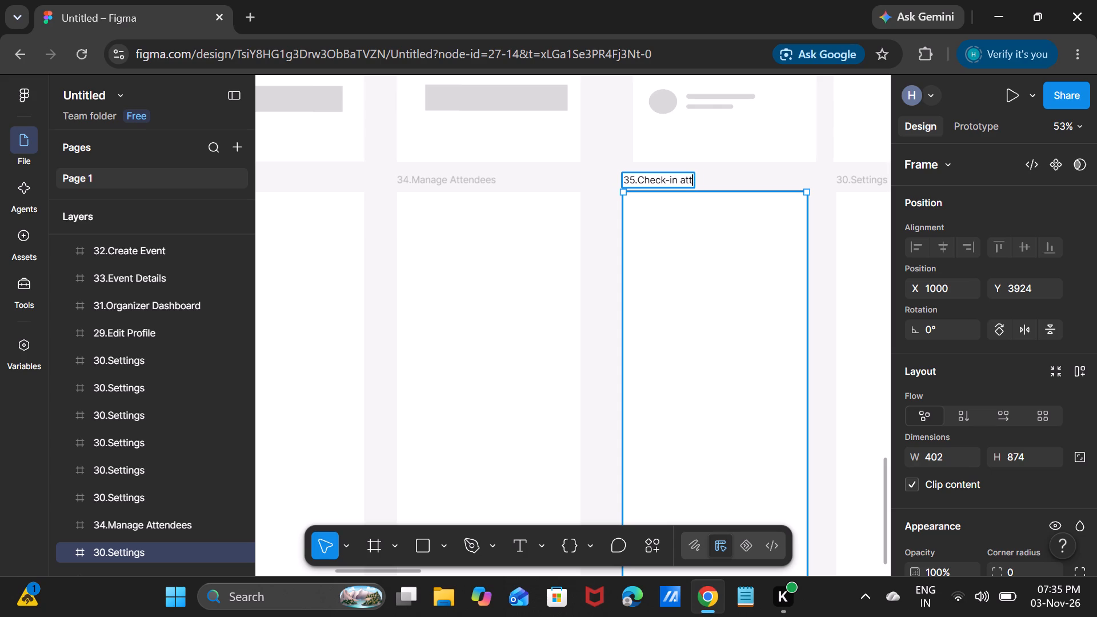
key("BackSpace")
key("BackSpace")
key("BackSpace")
key("shift+a")
type("tten")
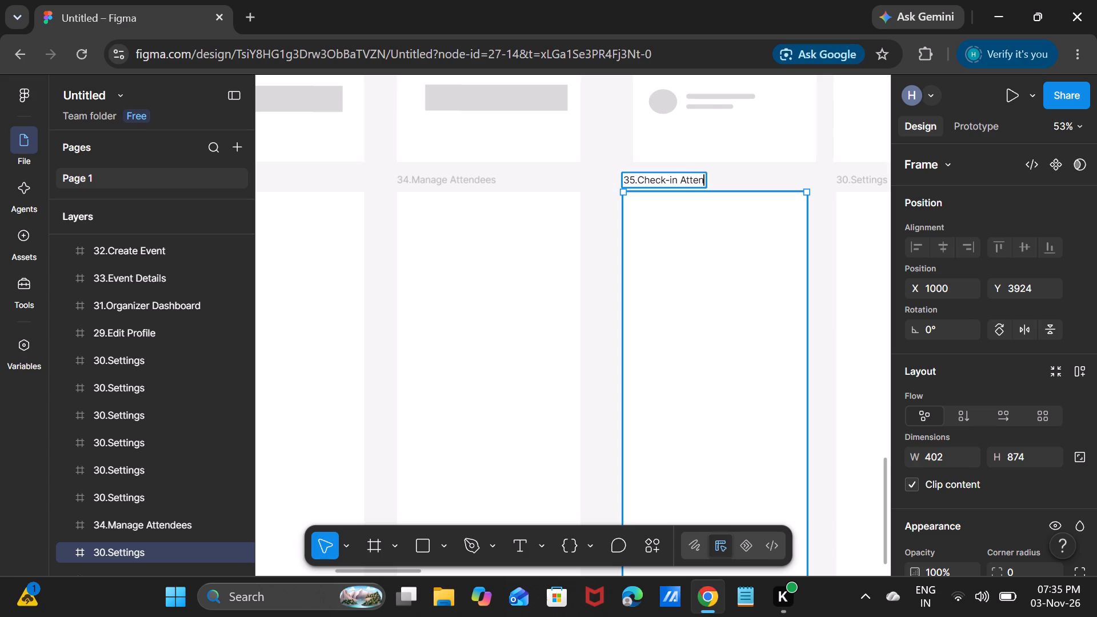
type("dees")
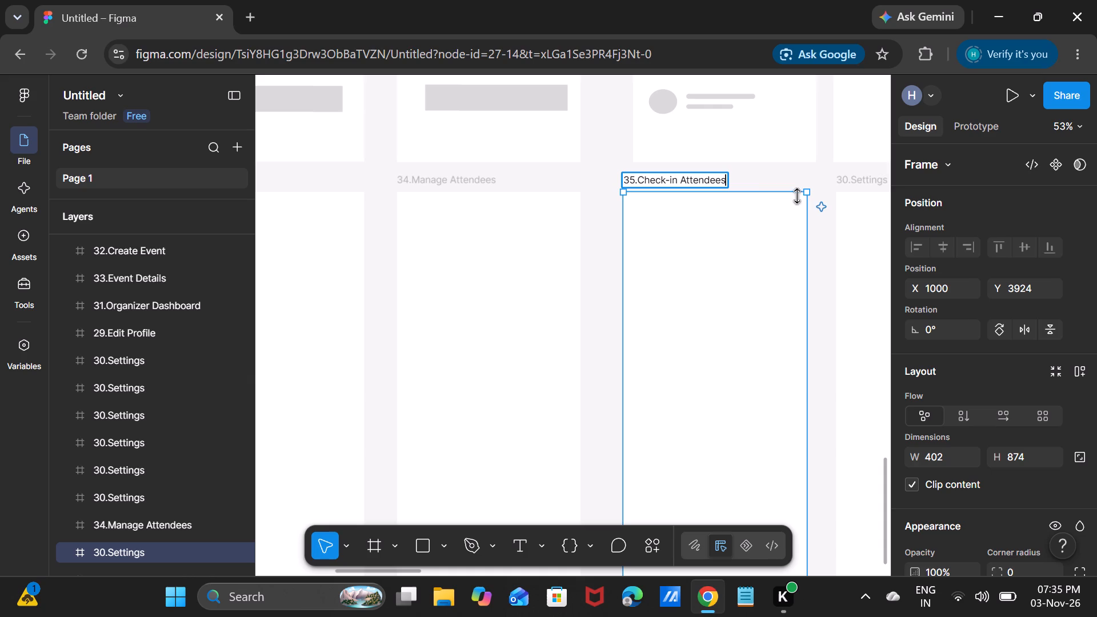
Rename the blank 30.Settings frame following 35.Check-in Attendees as "36.Event Analytics".
left_click(860, 174)
scroll(860, 174, "left", 1)
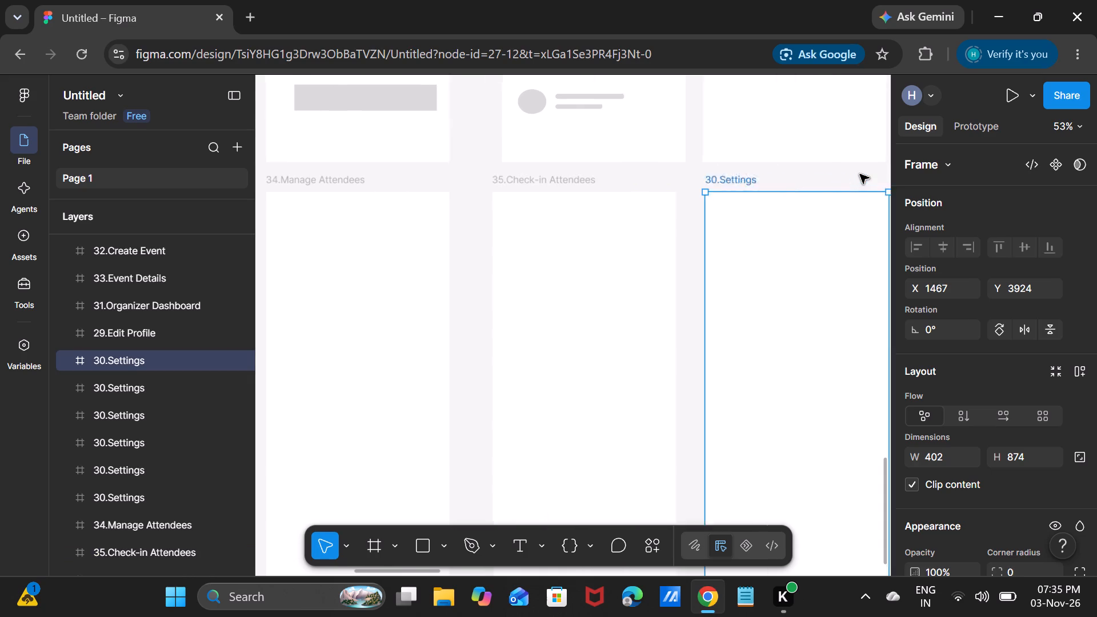
scroll(860, 174, "left", 1)
double_click(640, 181)
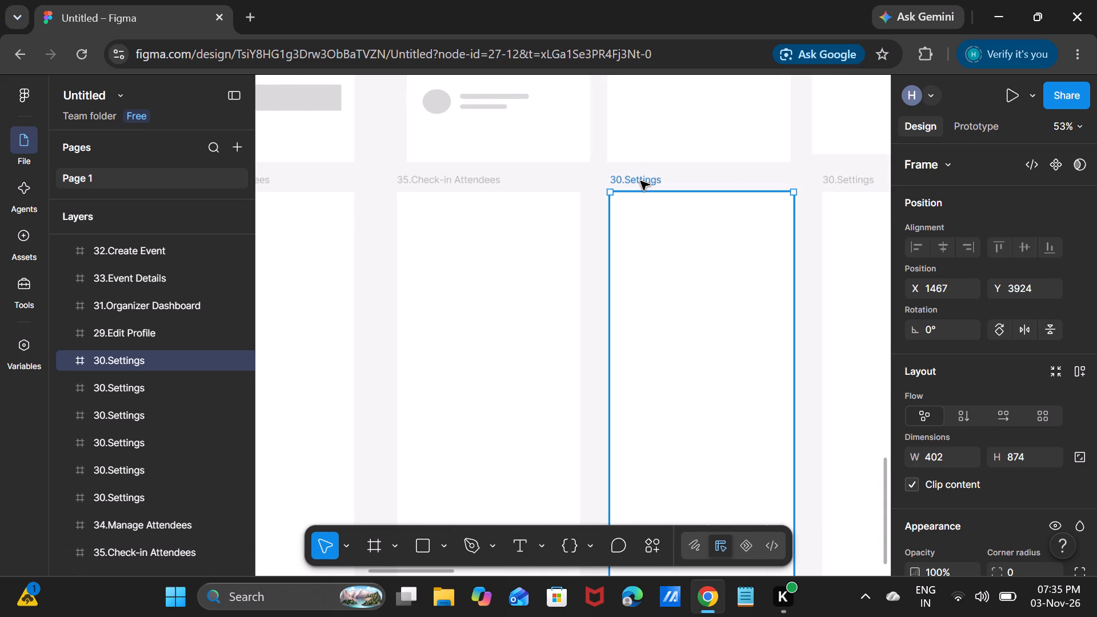
key("BackSpace")
type("36")
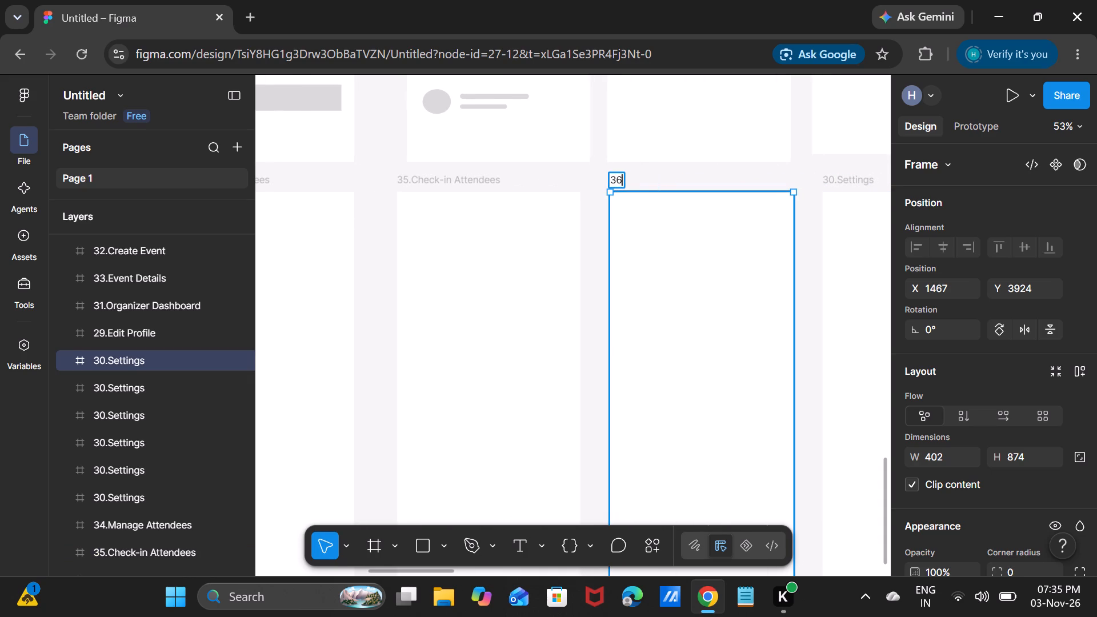
key("period")
type("Event")
key("space")
key("shift+a")
type("nalysics")
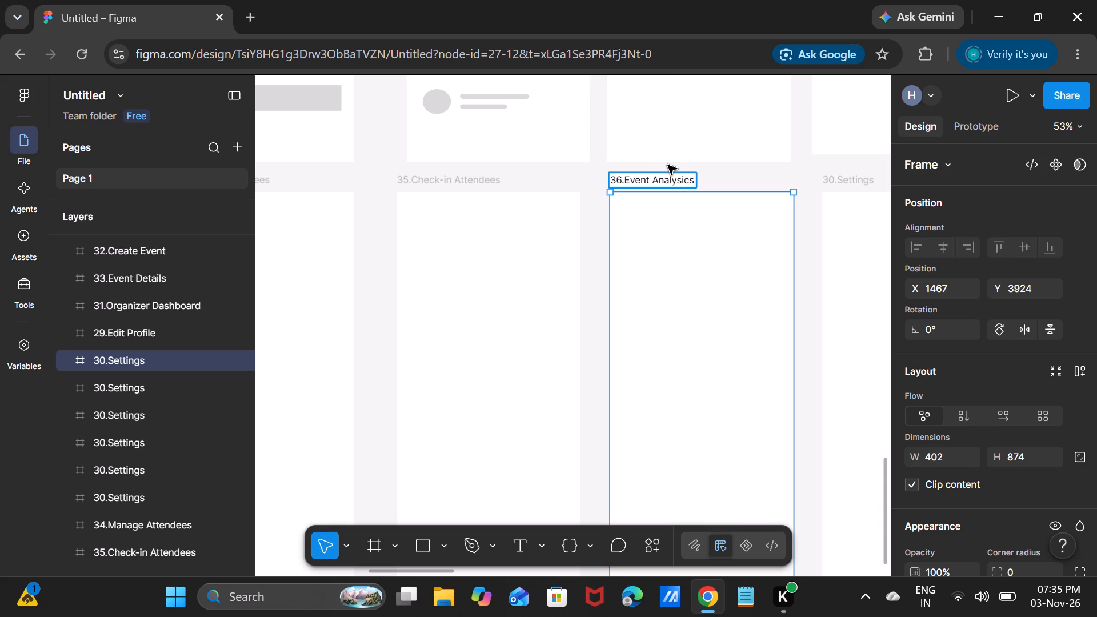
key("BackSpace")
key("BackSpace")
key("BackSpace")
key("BackSpace")
type("tics")
left_click(806, 174)
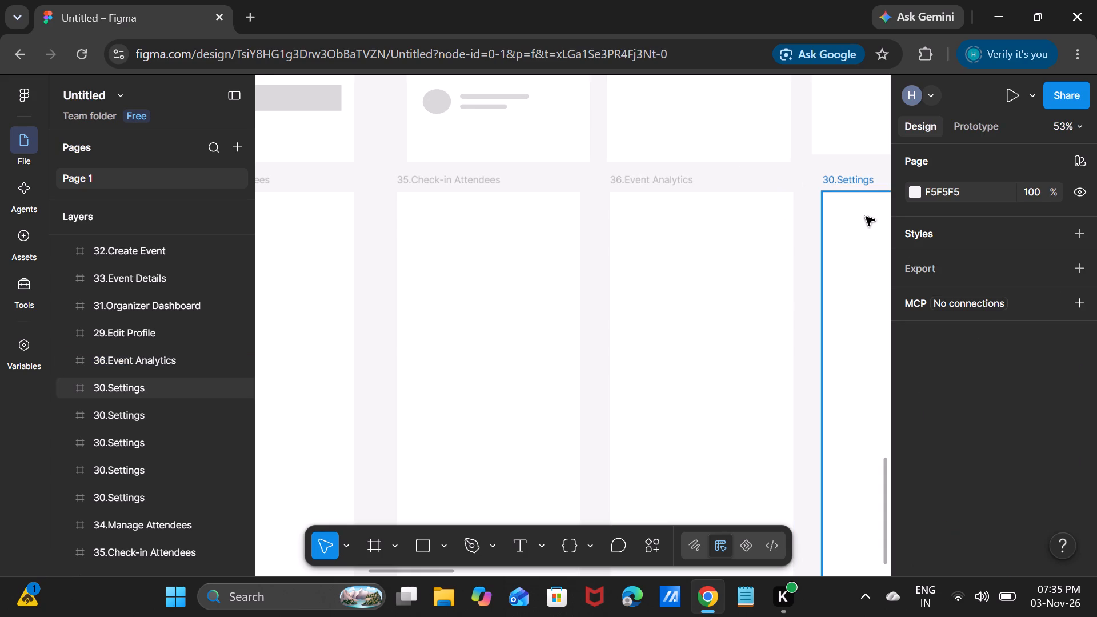
Rename the blank 30.Settings frame following 36.Event Analytics as "37.Revenue Summary".
scroll(866, 217, "left", 2)
double_click(676, 181)
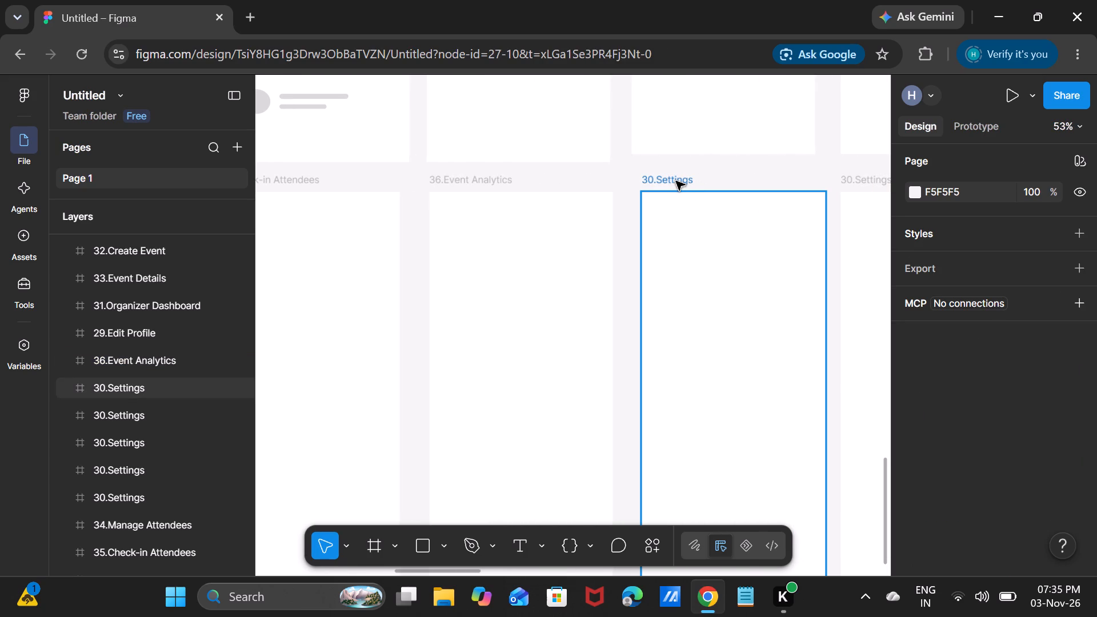
key("BackSpace")
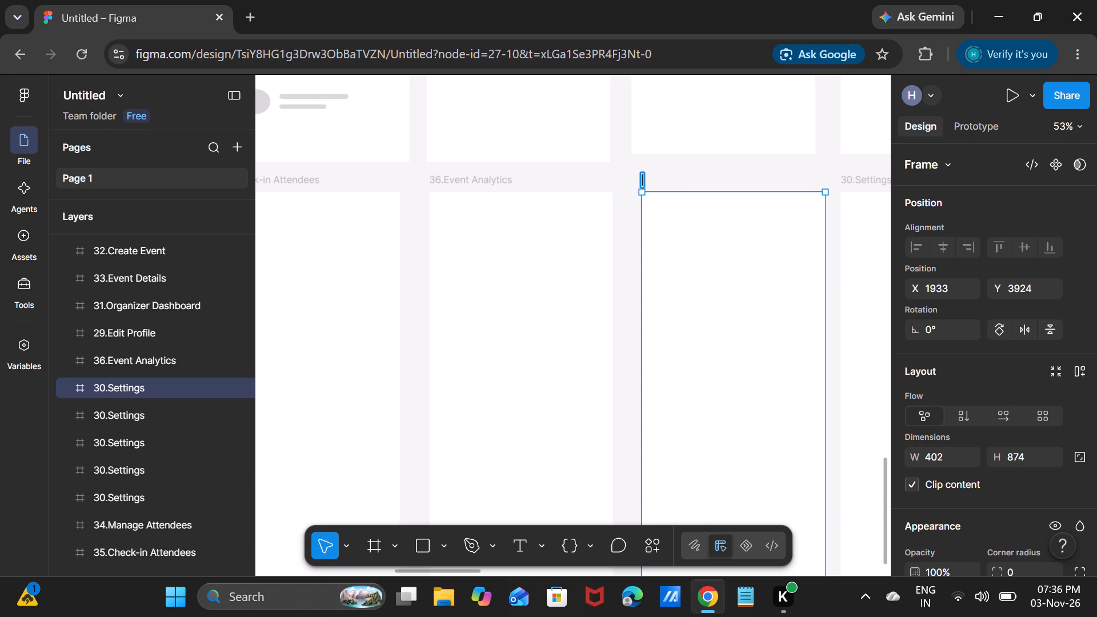
key("2")
key("BackSpace")
type("38")
key("BackSpace")
key("7")
key("period")
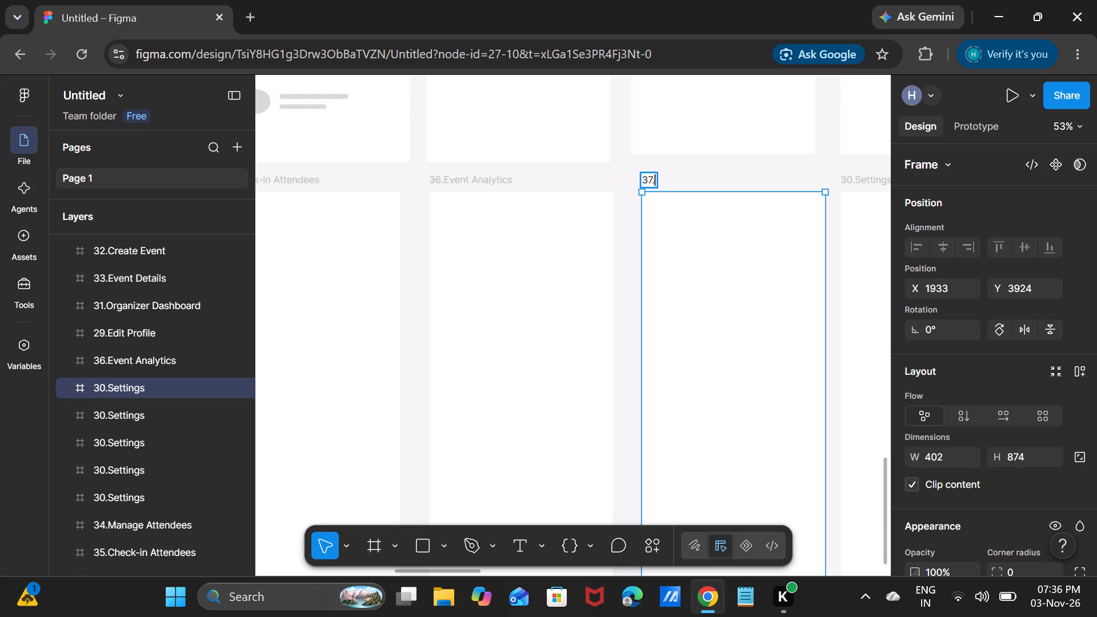
type("R#")
key("backslash")
key("BackSpace")
key("BackSpace")
type("eve")
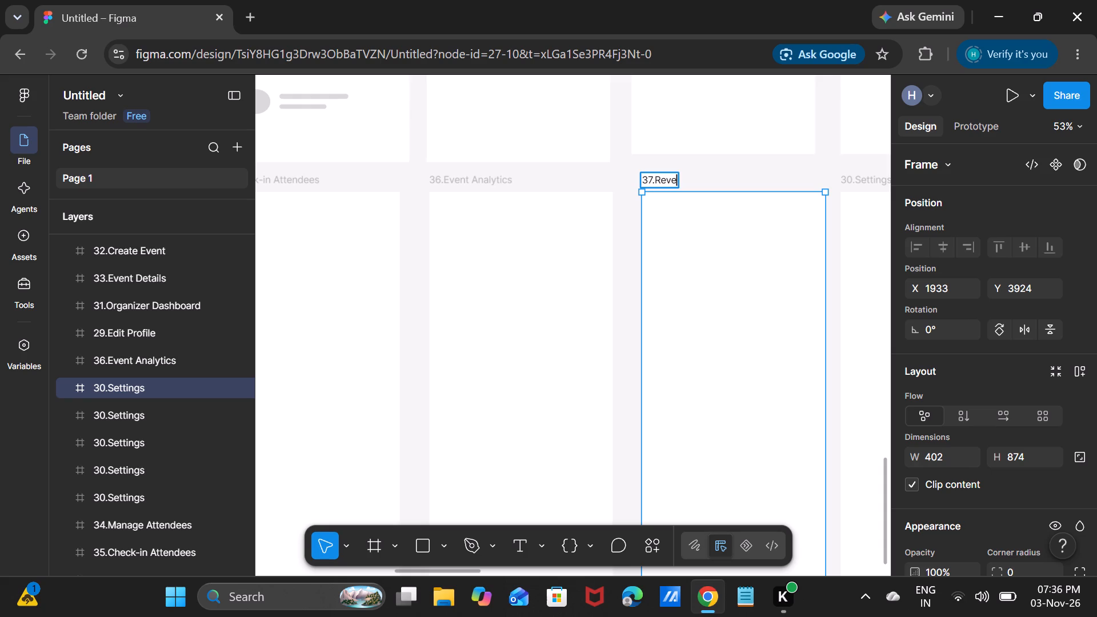
type("nue")
key("space")
key("shift+s")
key("y")
key("BackSpace")
type("ummary")
key("Return")
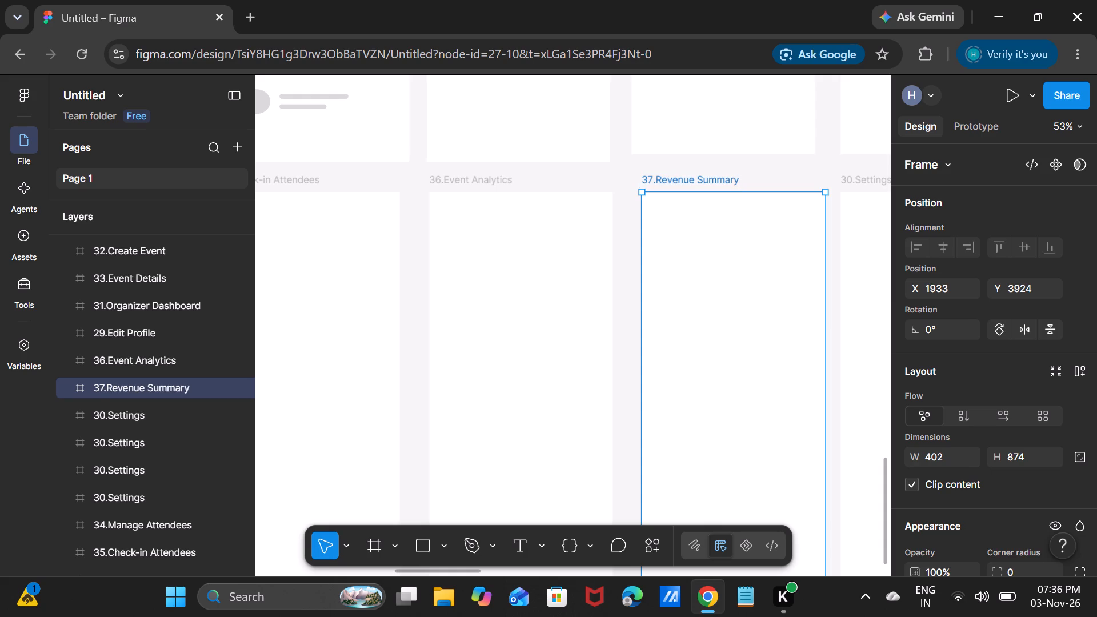
Rename the blank 30.Settings frame following 37.Revenue Summary as "38.Reports".
scroll(820, 205, "left", 2)
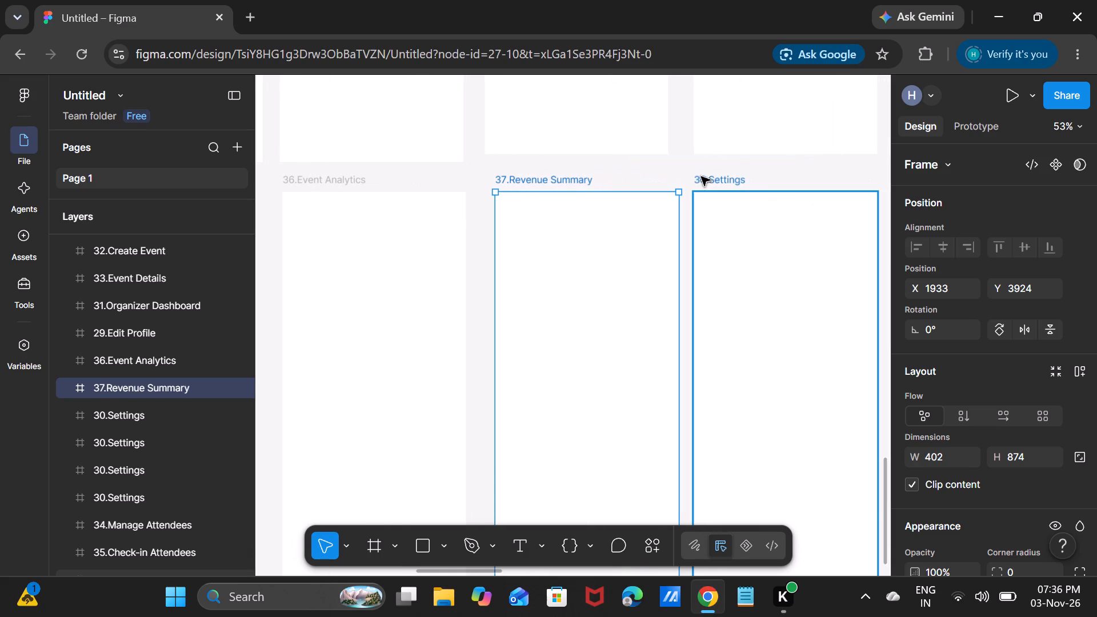
double_click(718, 174)
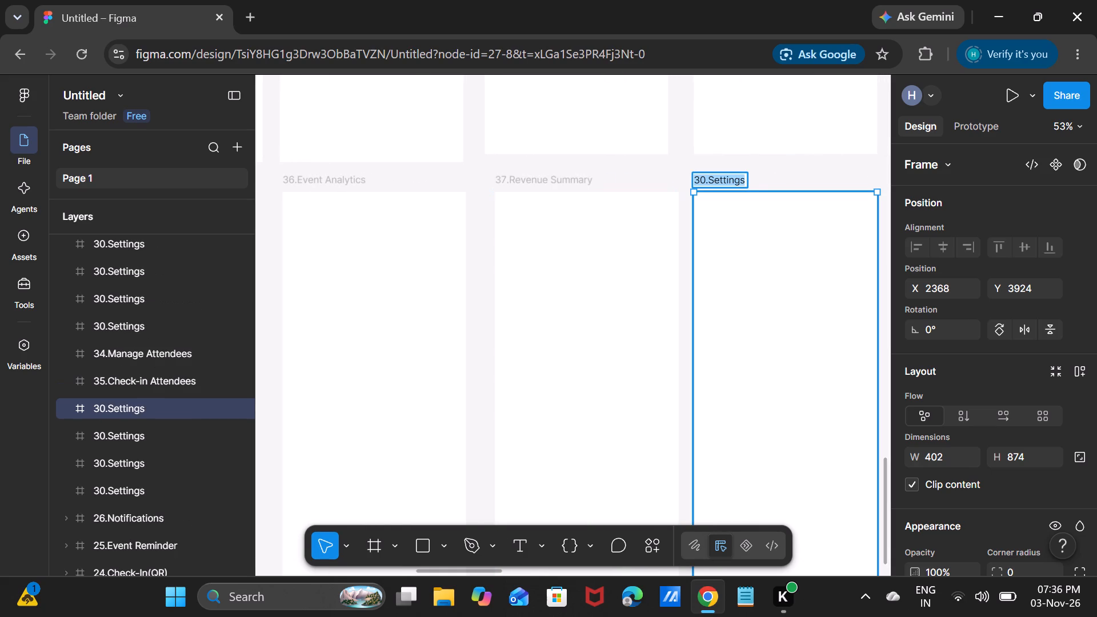
key("BackSpace")
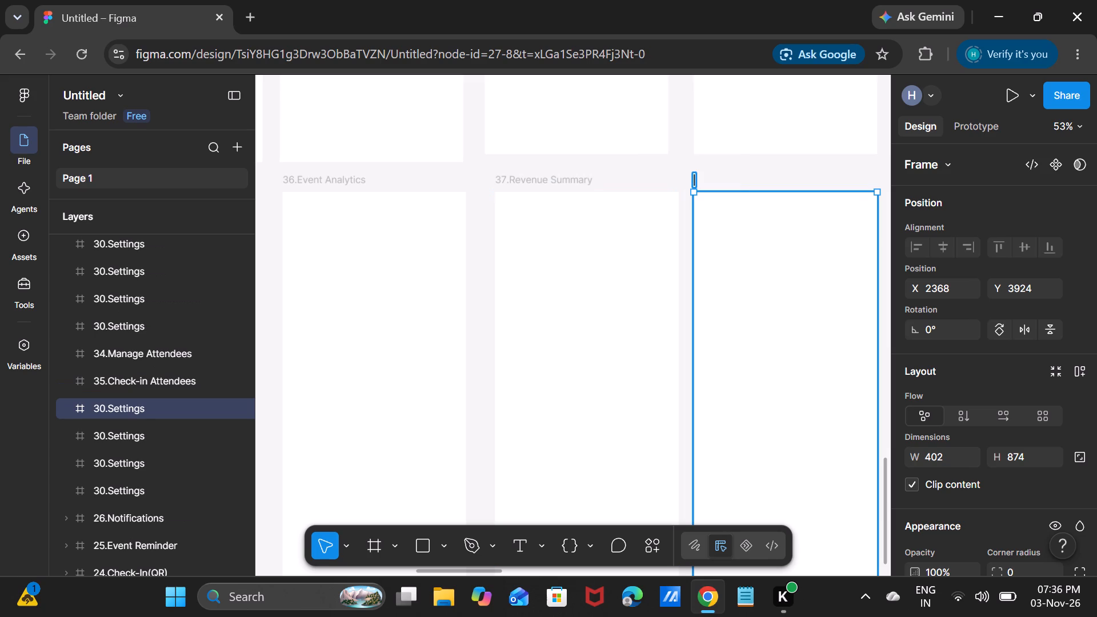
type("38.")
key("shift+r")
key("e")
type("ports")
key("Return")
Rename the blank 30.Settings frame following 38.Reports as "39.Sponsor Management".
scroll(771, 203, "left", 3)
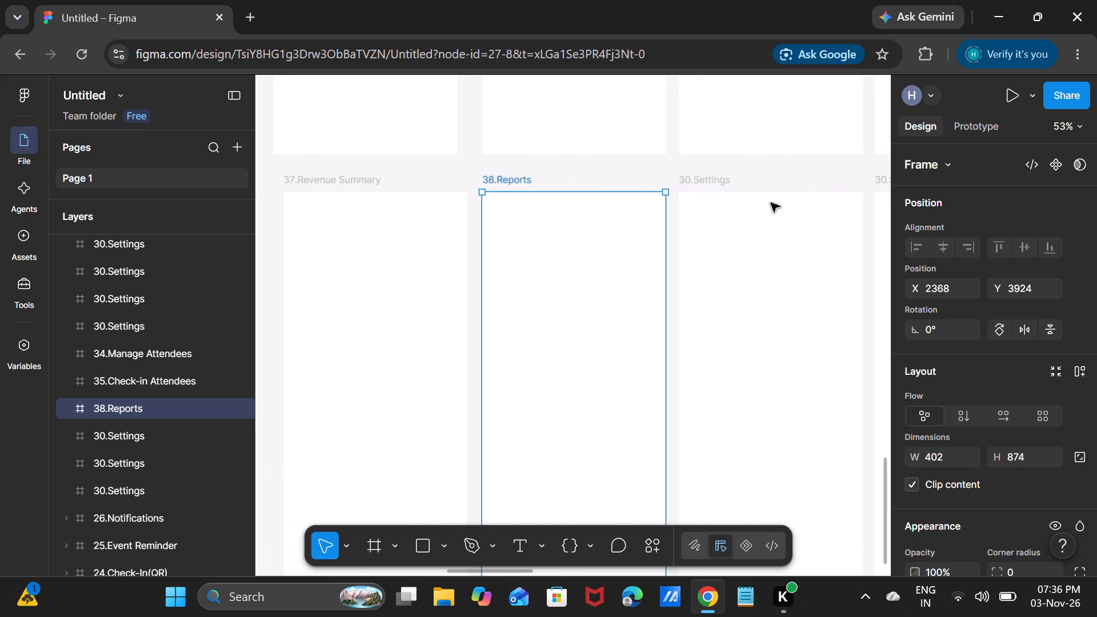
double_click(702, 177)
key("BackSpace")
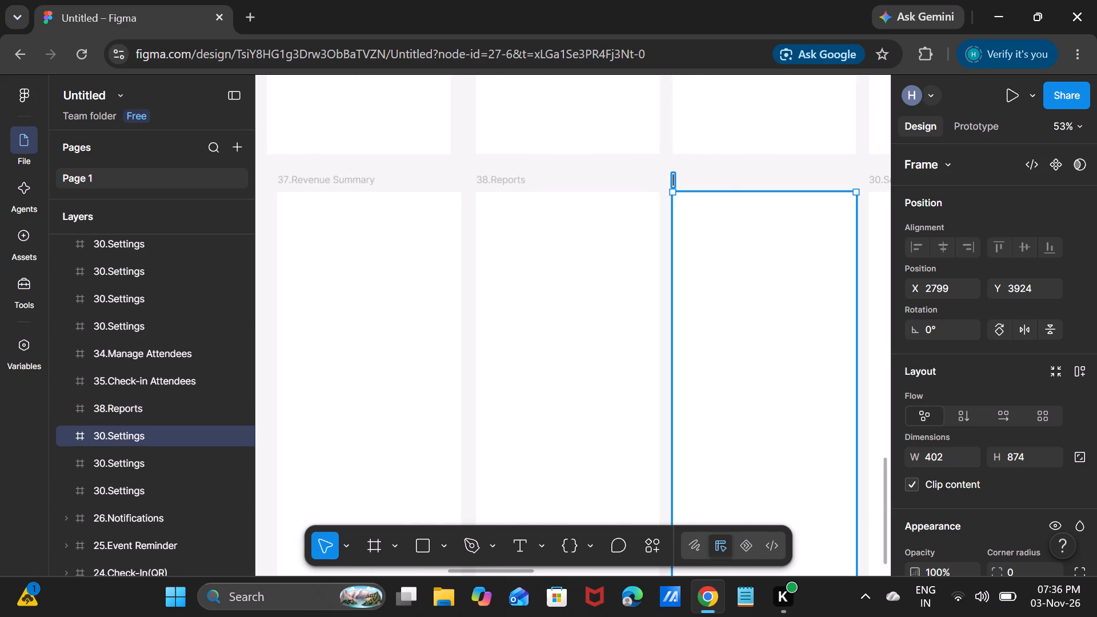
type("39.")
key("shift+s")
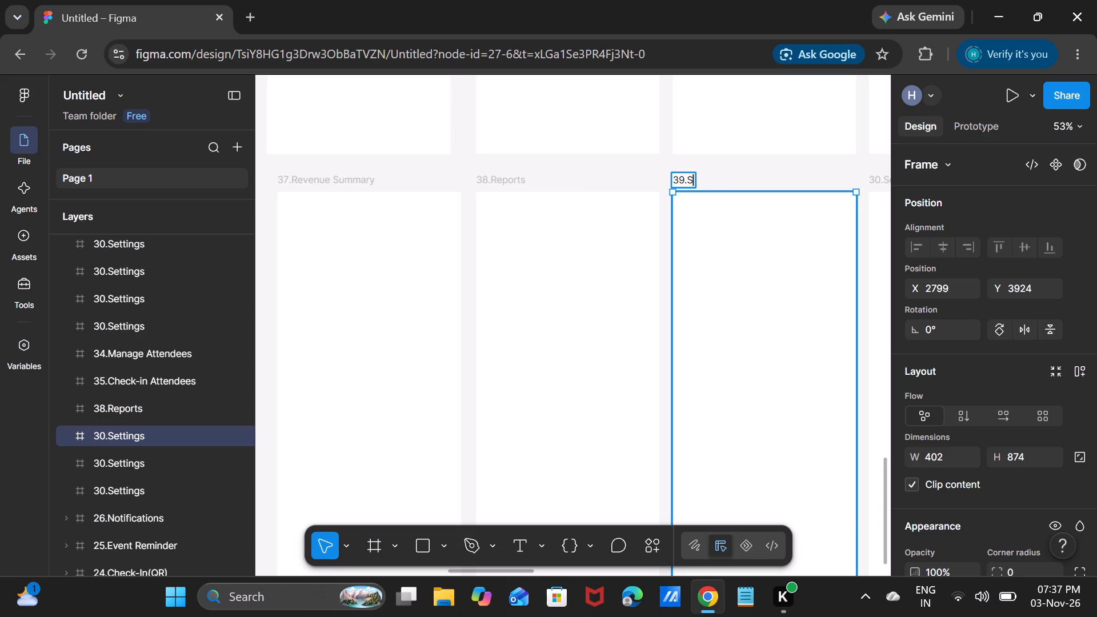
type("ponsor")
key("space")
type("Mana")
type("ga")
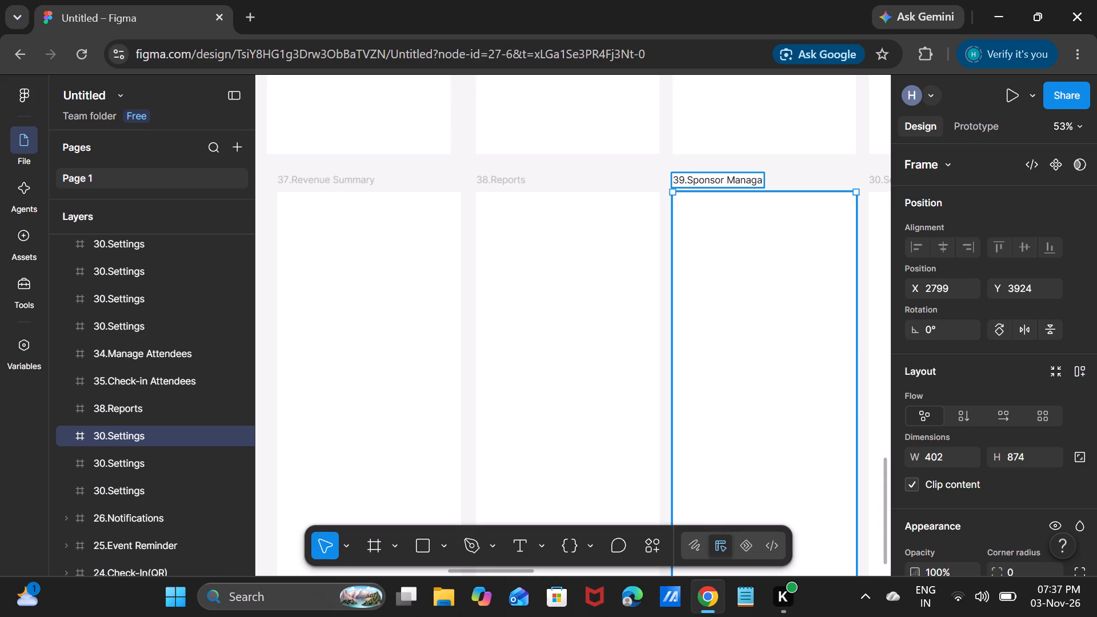
key("BackSpace")
type("ement")
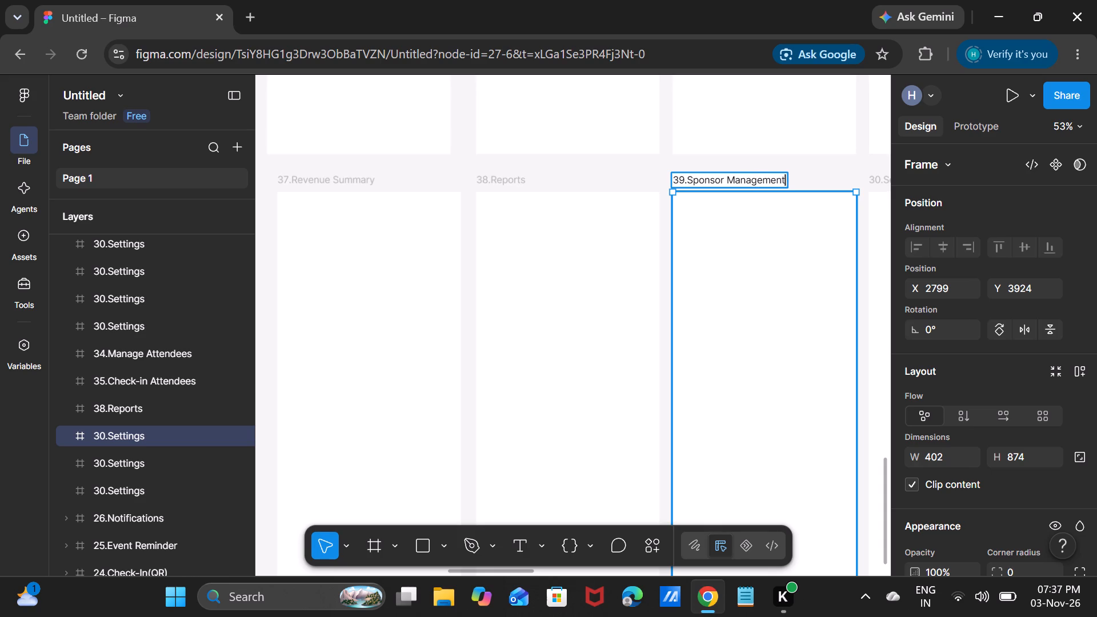
key("Return")
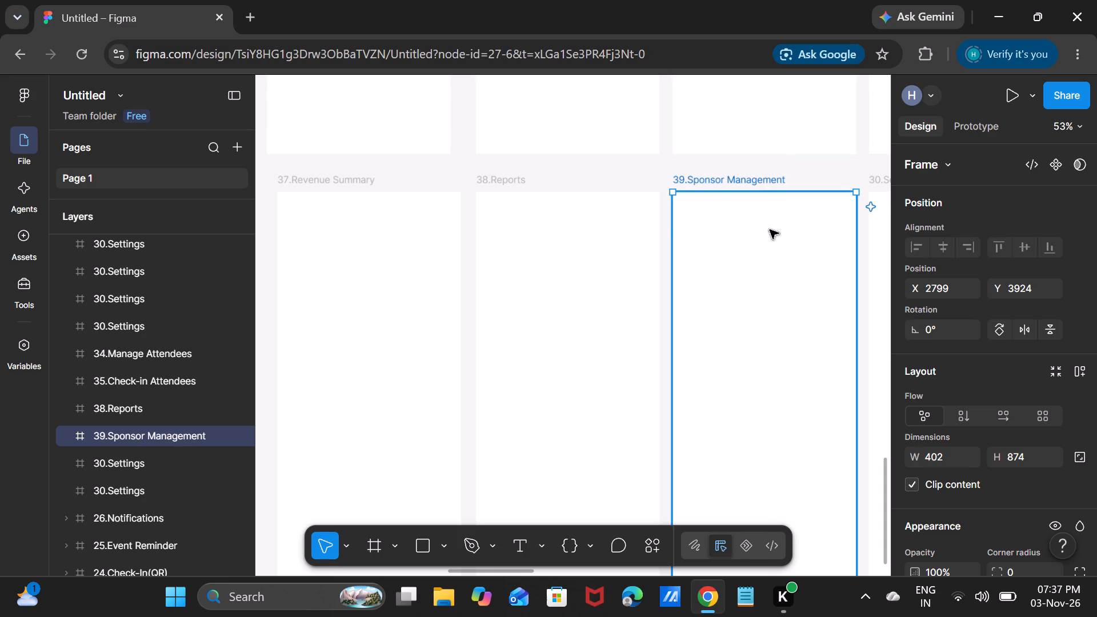
Rename the blank 30.Settings frame following 39.Sponsor Management as "40.Team Management".
scroll(770, 230, "left", 2)
double_click(630, 175)
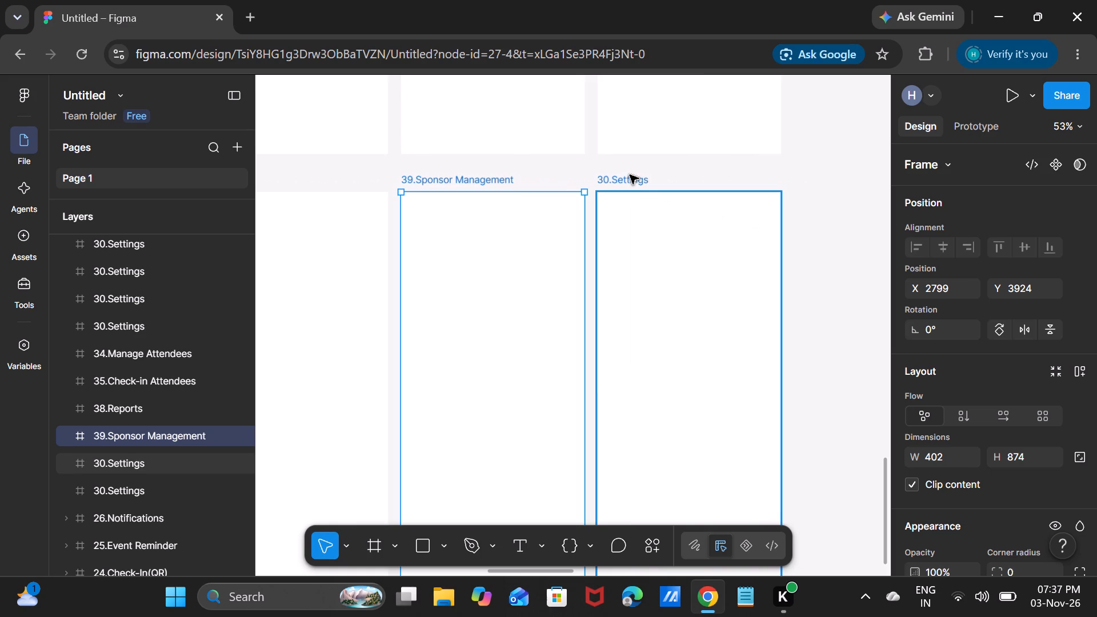
key("BackSpace")
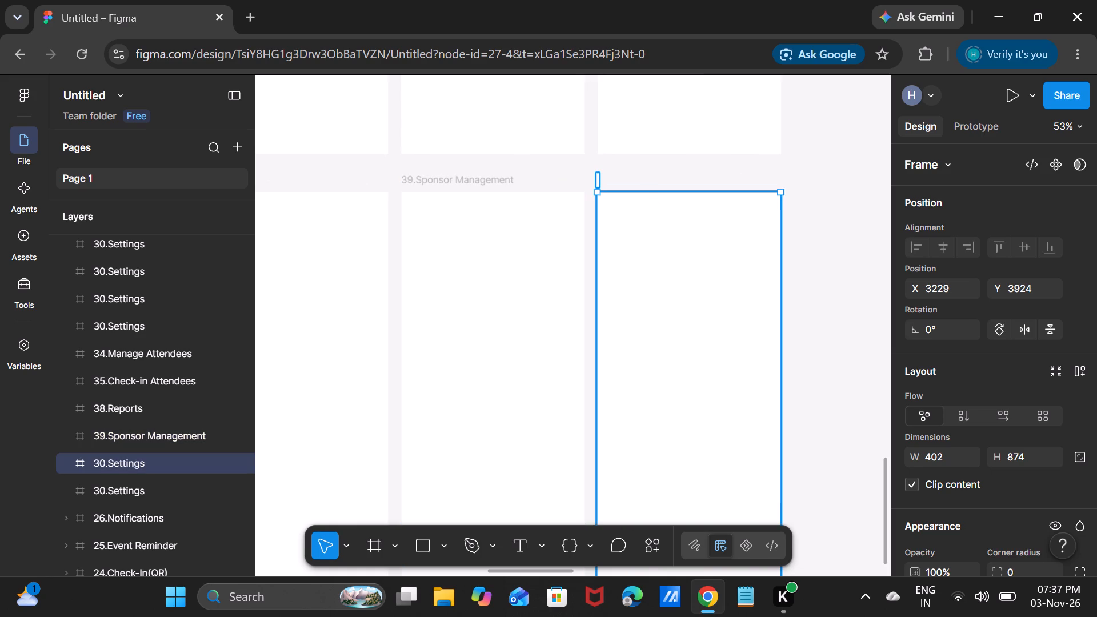
type("40")
key("period")
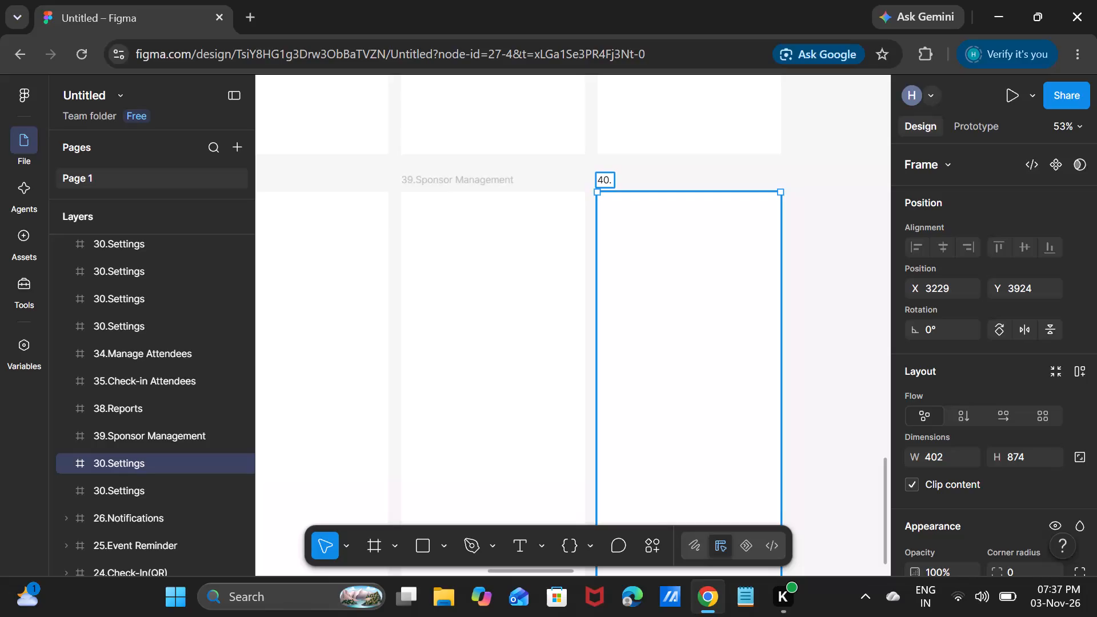
type("team")
key("space")
key("BackSpace")
key("BackSpace")
key("BackSpace")
key("BackSpace")
key("BackSpace")
key("shift+t")
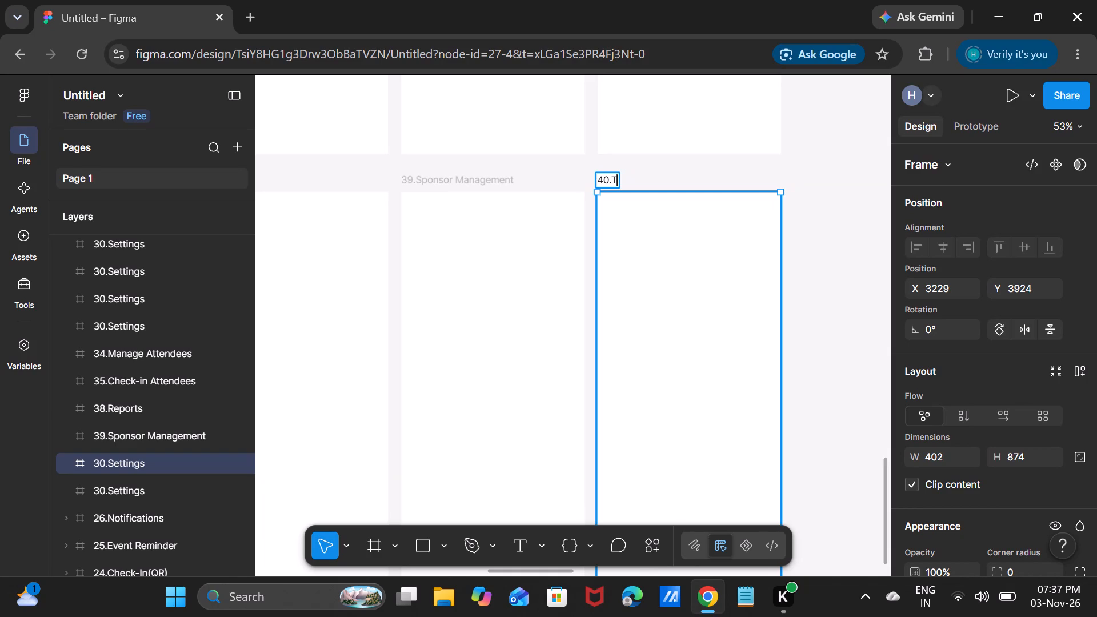
type("eam")
key("space")
type("manag")
key("BackSpace")
key("BackSpace")
key("BackSpace")
key("BackSpace")
key("BackSpace")
key("shift+m")
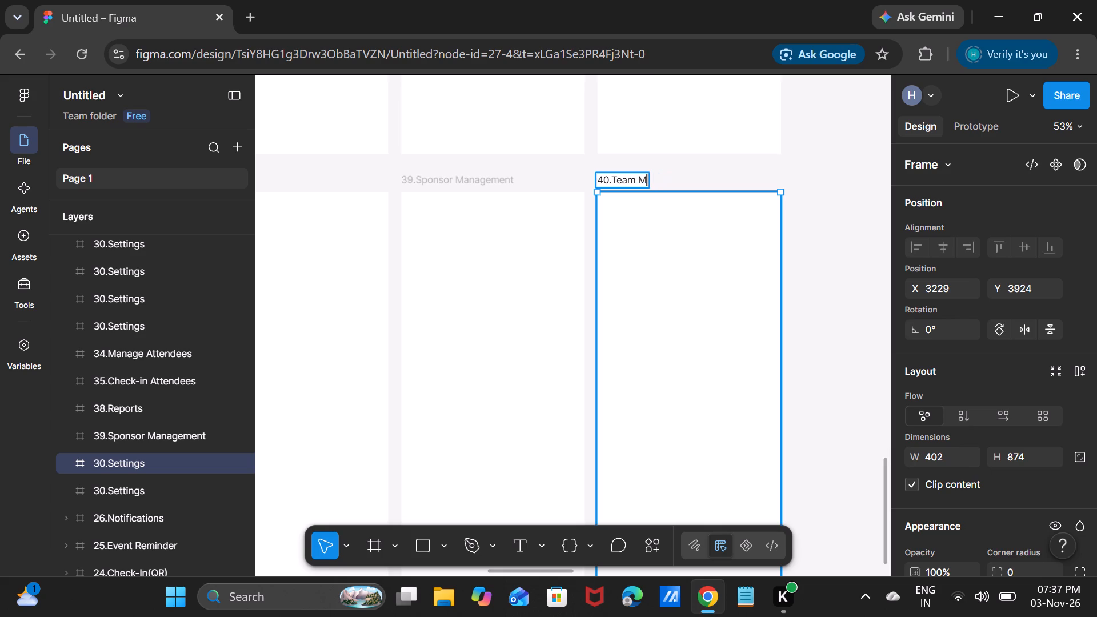
type("ana")
type("gement")
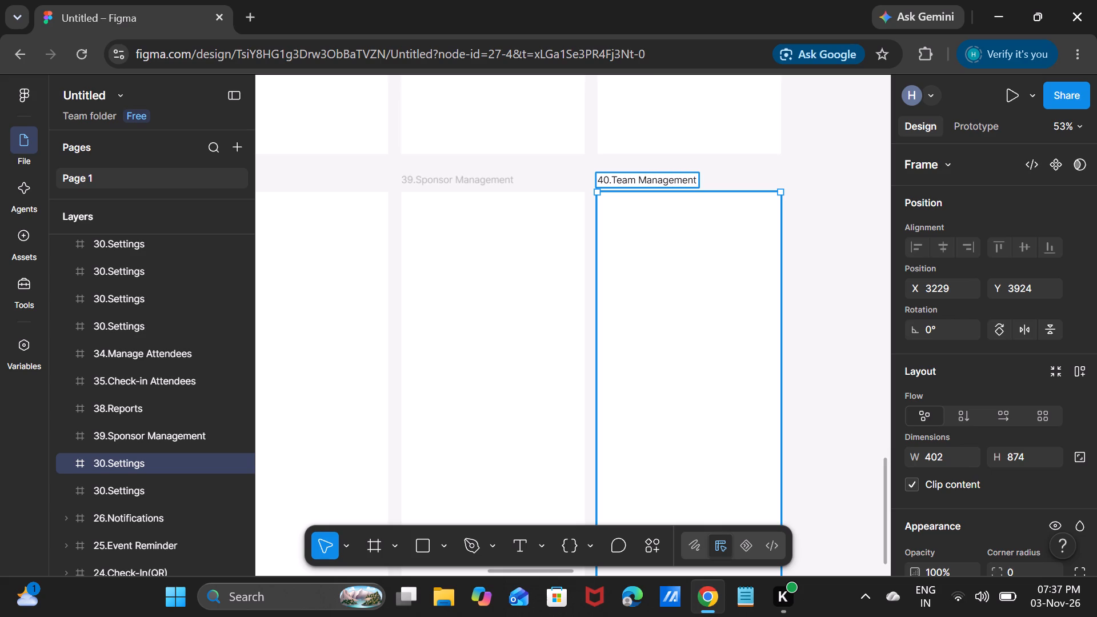
left_click(823, 254)
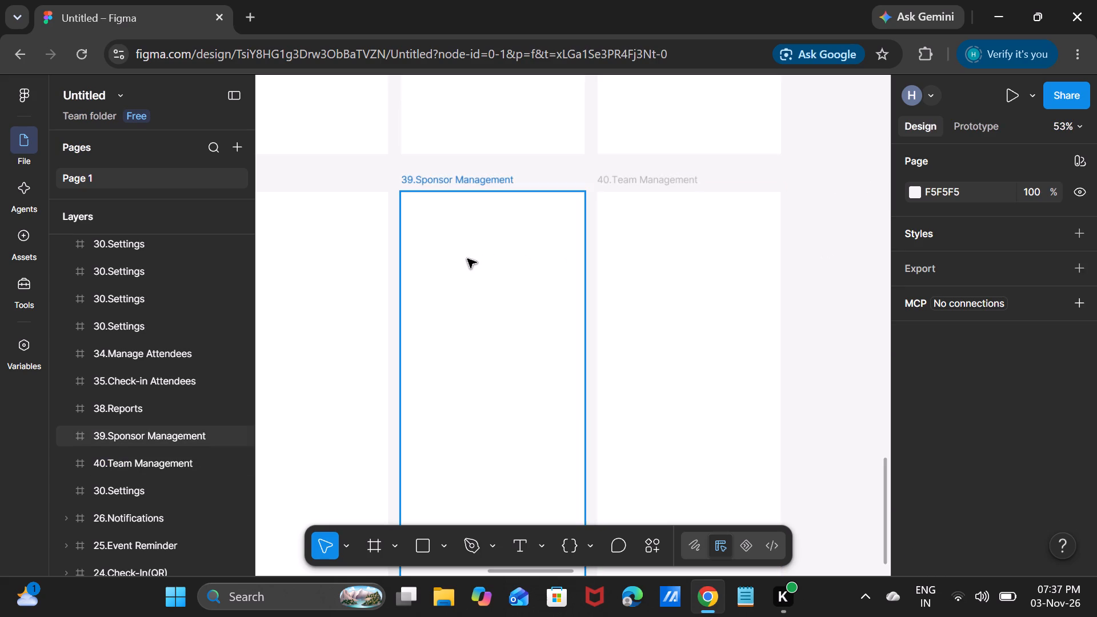
Move the 27.Messages frame to about X 1915, Y 2984, level with the 26.Notifications frame and evenly spaced between its neighbours.
scroll(467, 259, "right", 11)
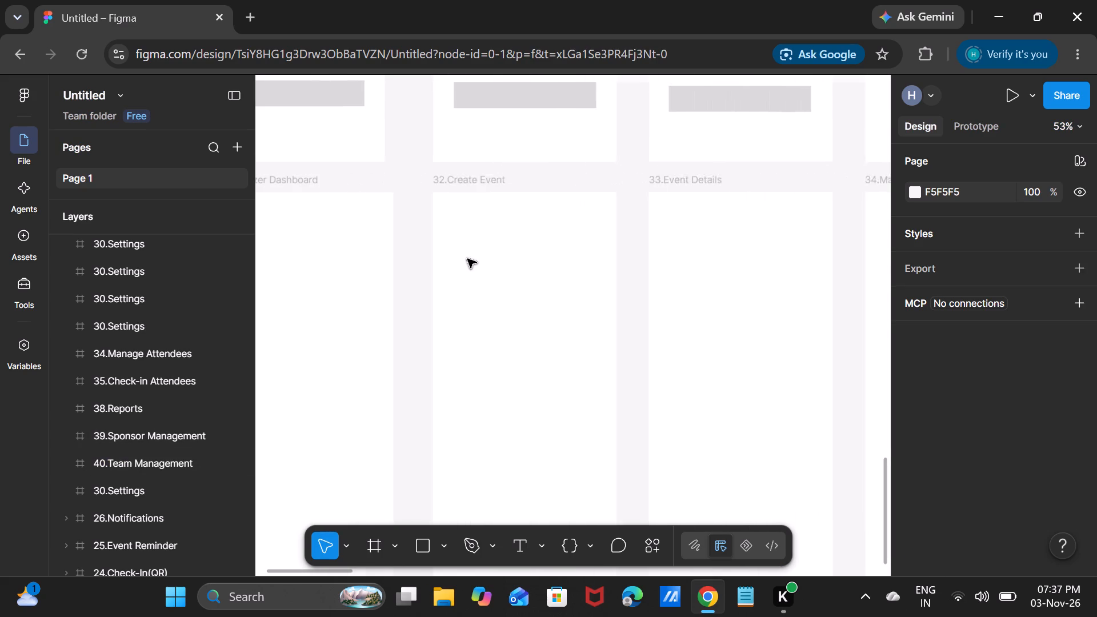
scroll(467, 259, "left", 3)
scroll(467, 259, "up", 1)
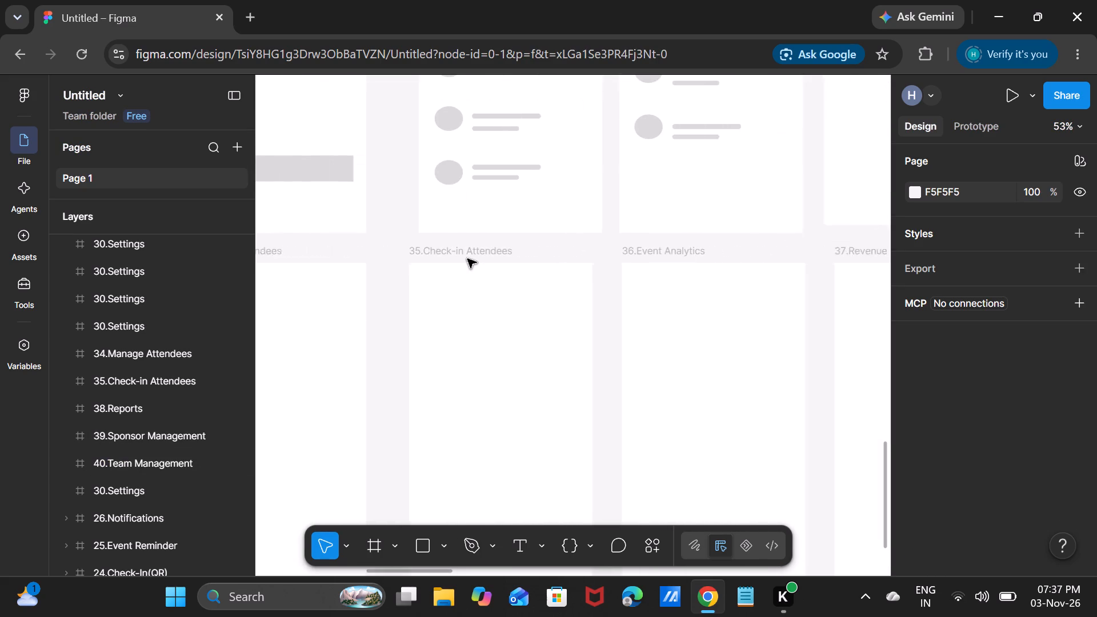
scroll(467, 259, "up", 1)
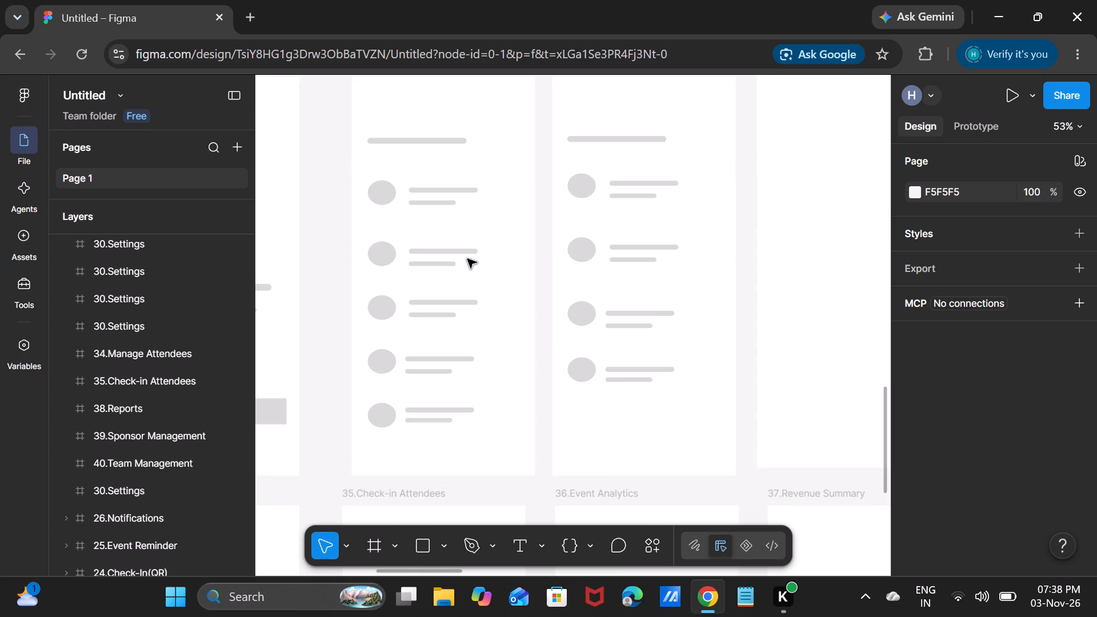
scroll(467, 259, "left", 1)
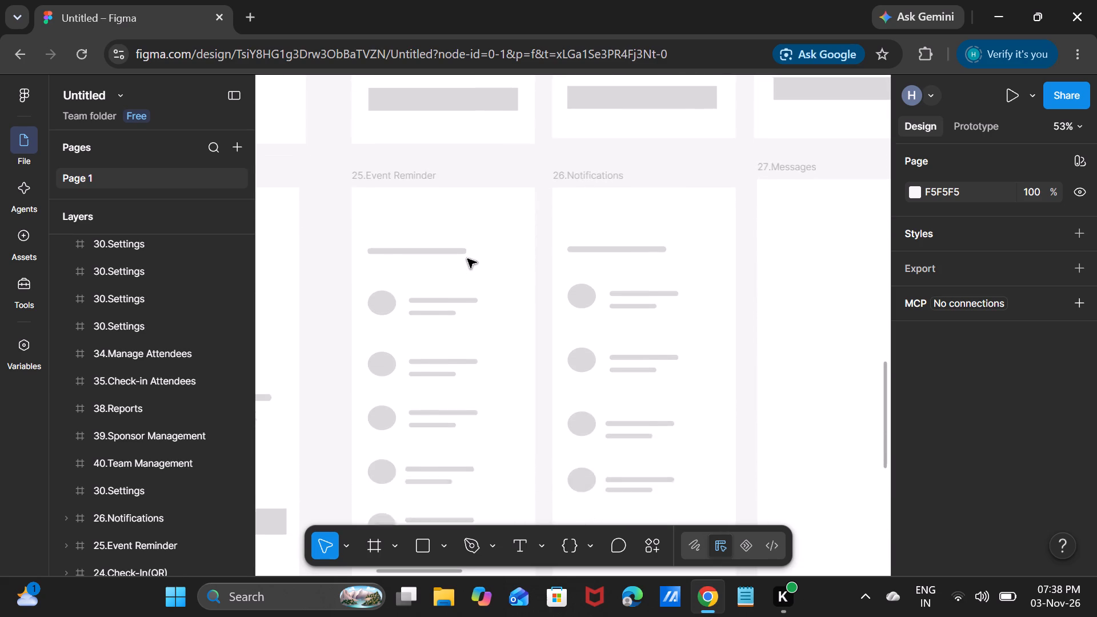
scroll(467, 259, "left", 1)
scroll(467, 259, "down", 1)
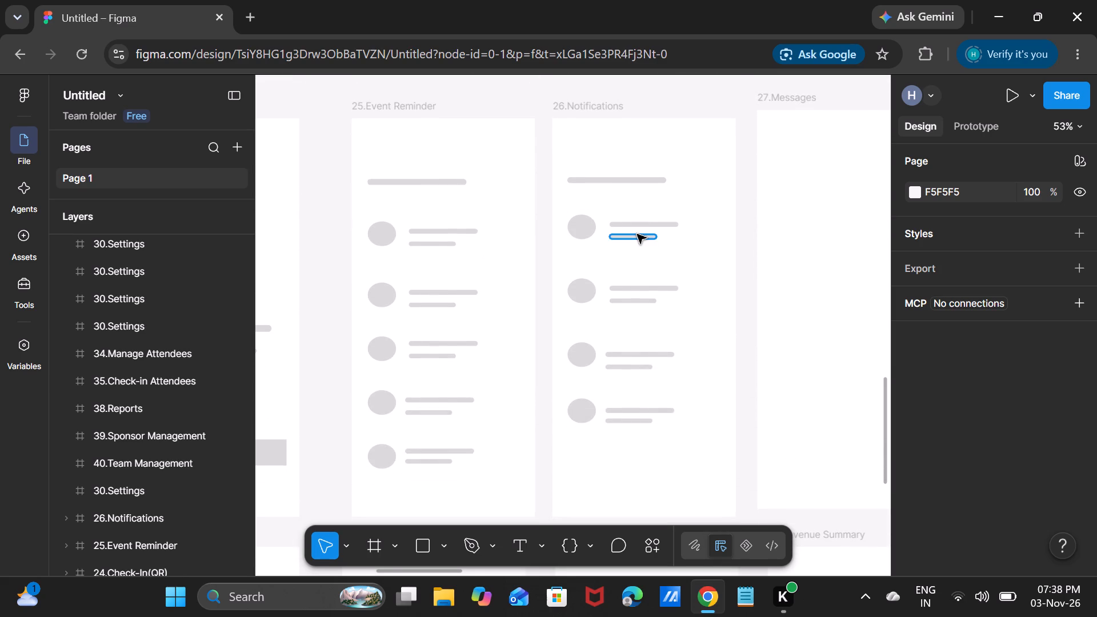
scroll(637, 234, "left", 2)
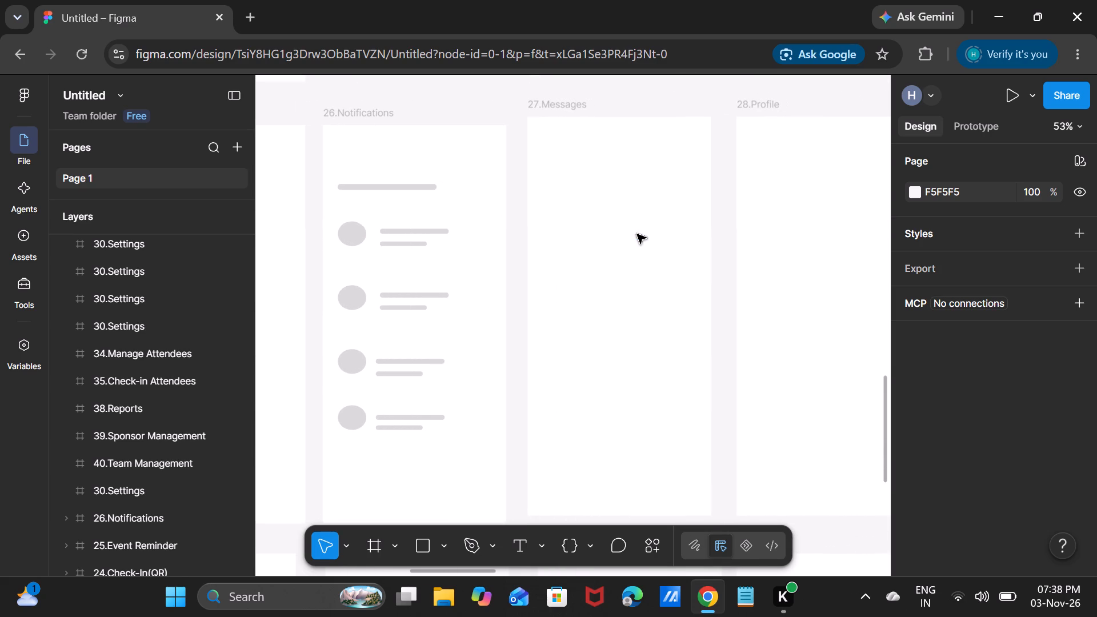
left_click_drag(637, 234, 627, 231)
scroll(627, 231, "down", 1)
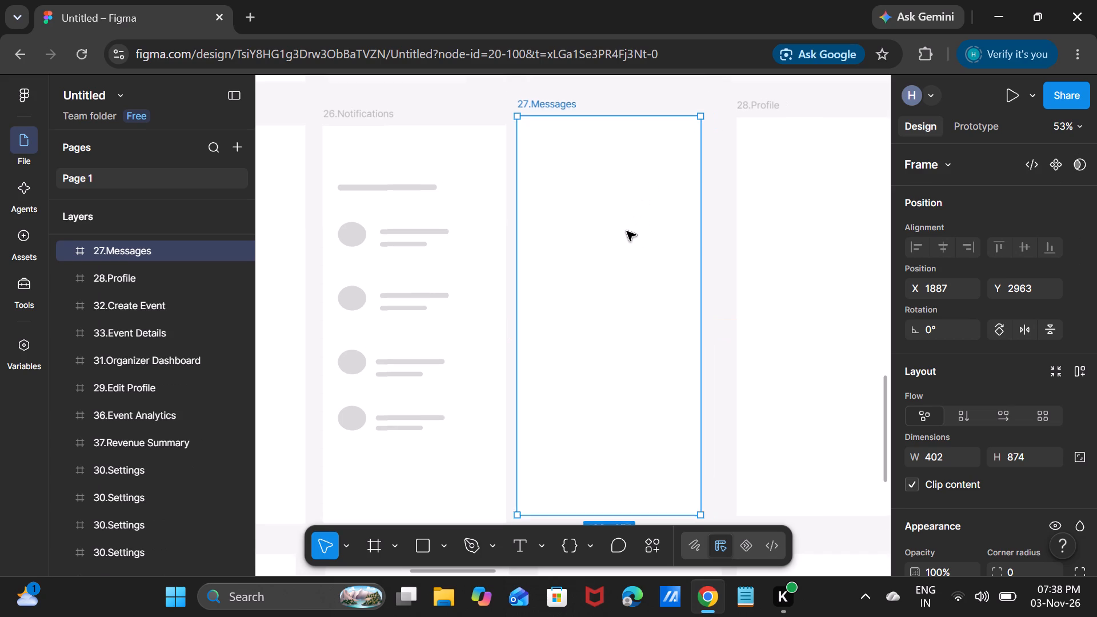
scroll(627, 231, "down", 1)
double_click(632, 231)
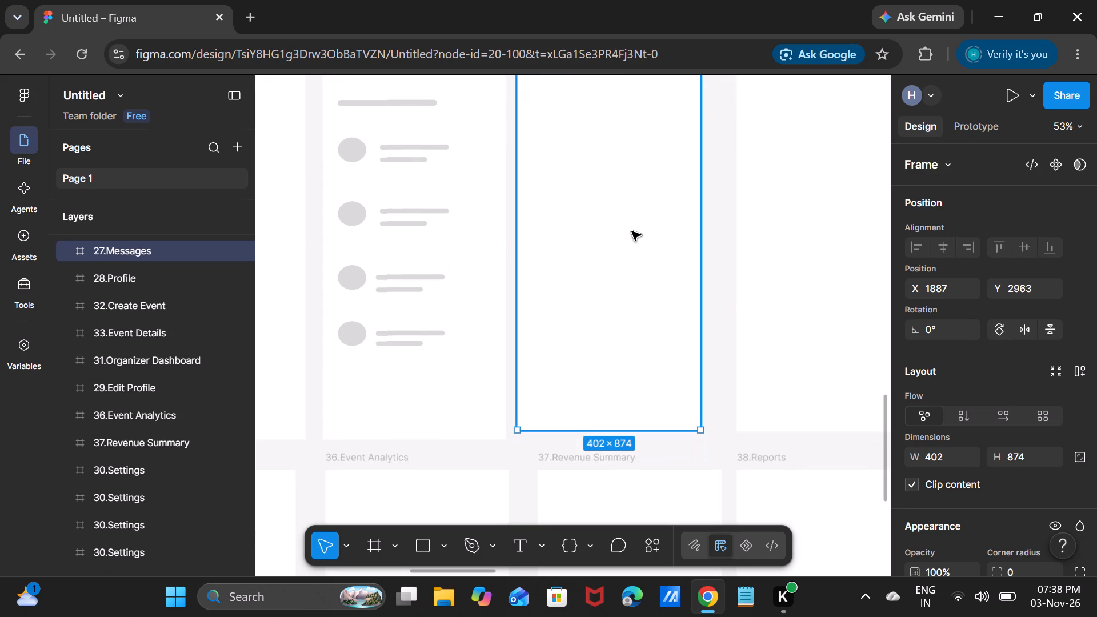
left_click_drag(632, 231, 643, 239)
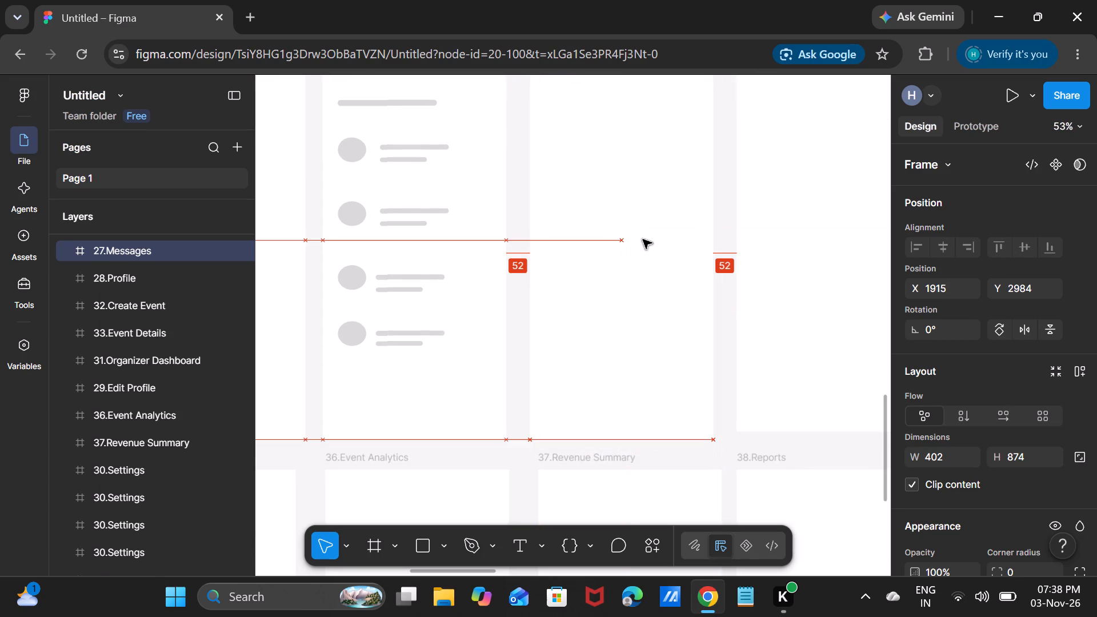
left_click(643, 239)
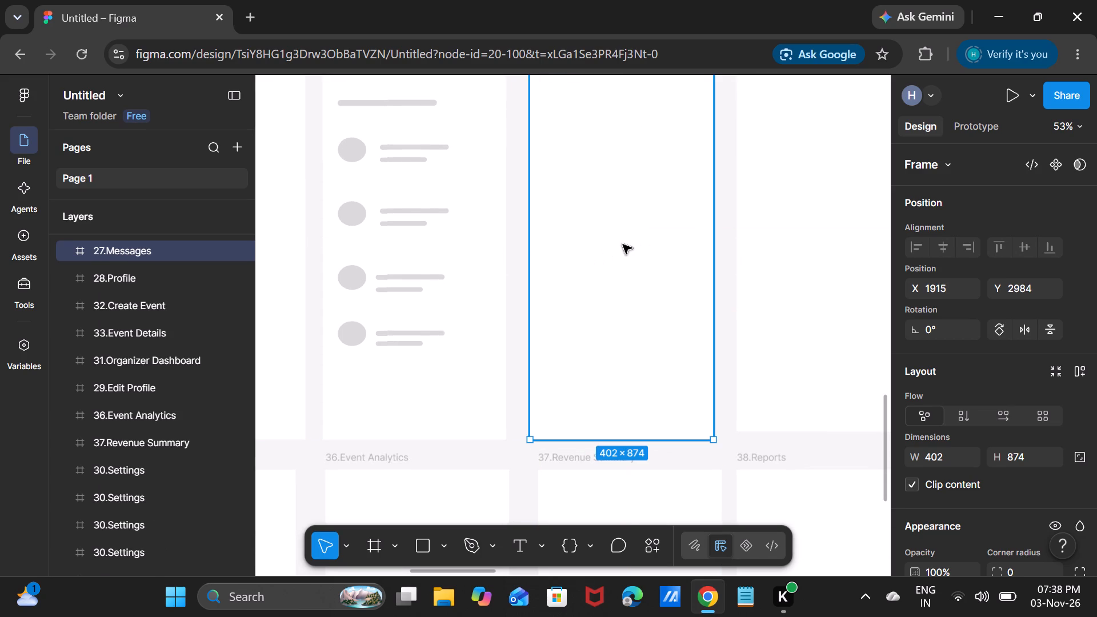
Move the 28.Profile frame to about X 2368, Y 2984, so its top aligns with the 27.Messages frame.
scroll(623, 245, "up", 1)
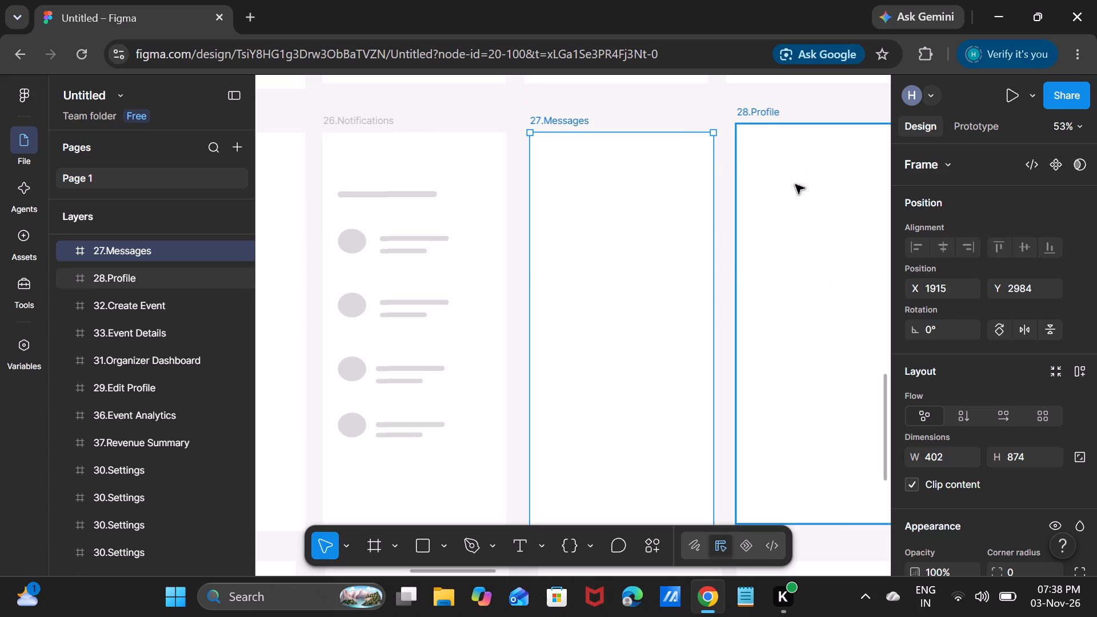
left_click_drag(795, 185, 793, 193)
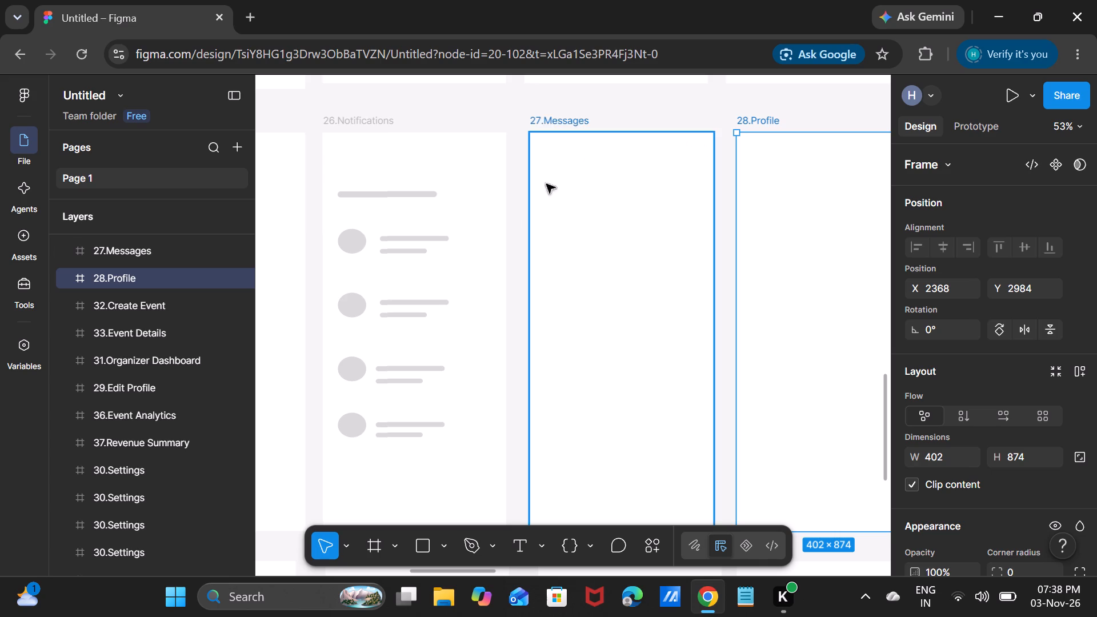
Draw an ellipse about 128 by 139 near the top centre of the 27.Messages frame.
left_click(443, 549)
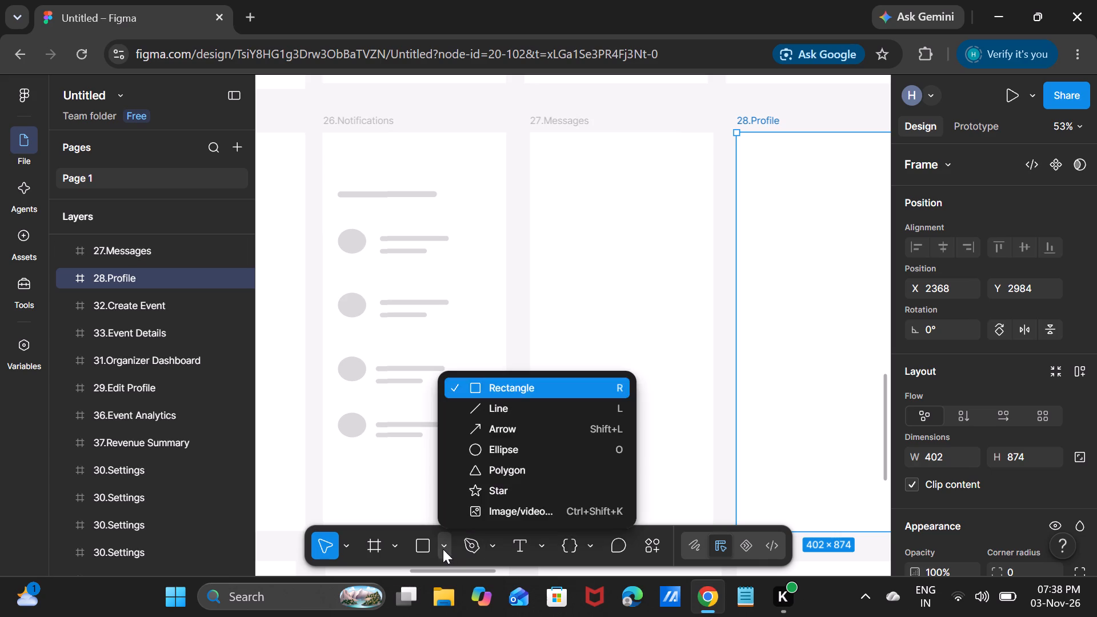
left_click(482, 451)
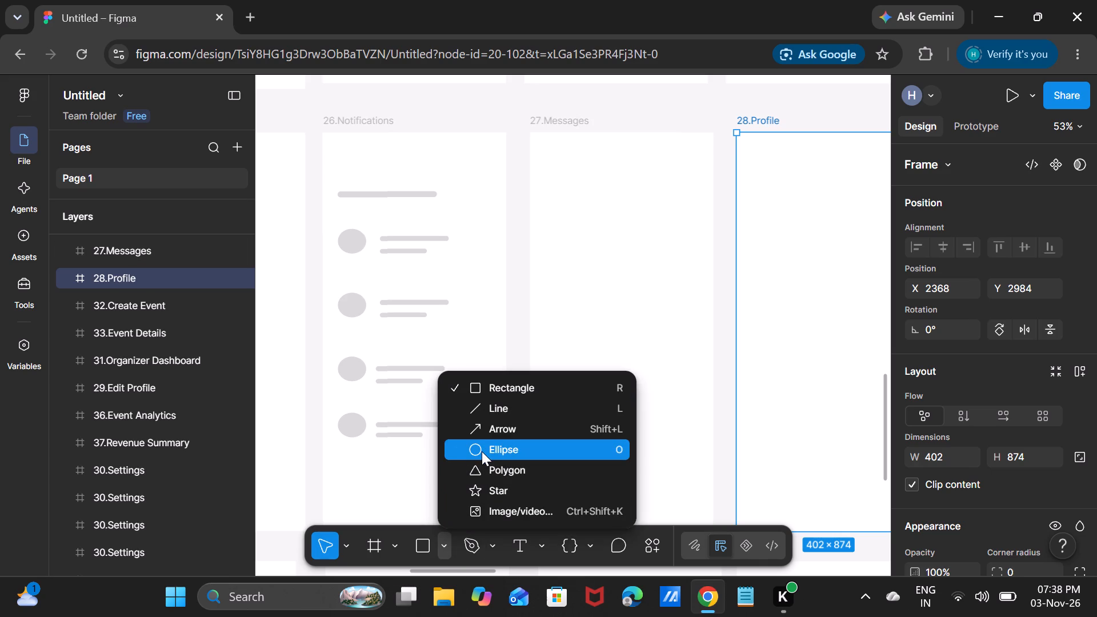
left_click_drag(588, 184, 645, 247)
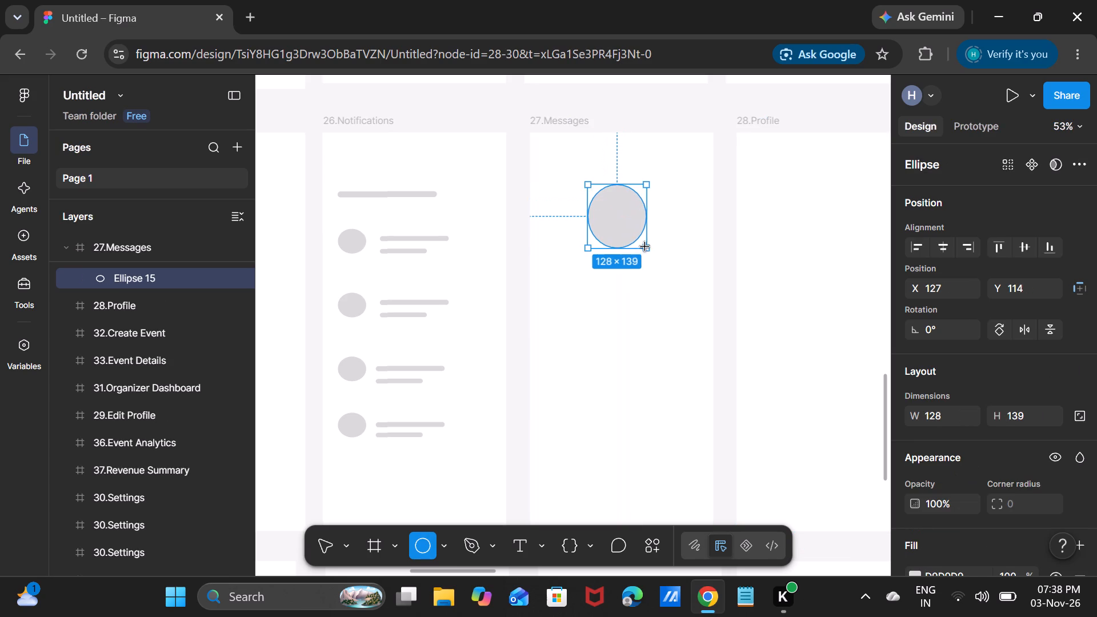
left_click_drag(645, 247, 647, 246)
left_click(683, 271)
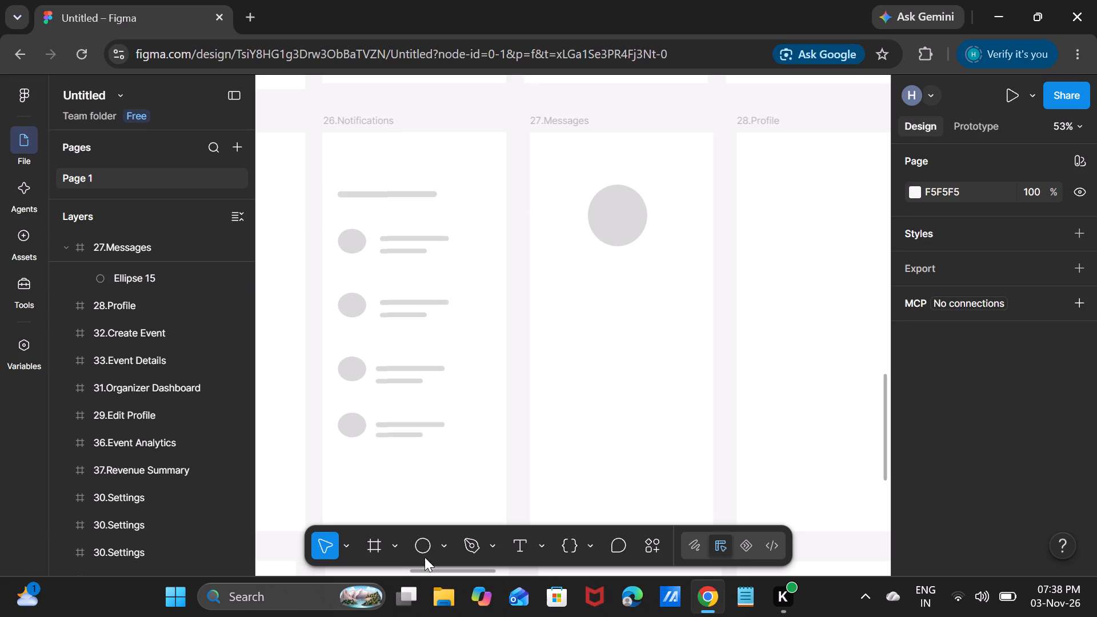
Draw a rectangle about 303 by 54 beneath the ellipse in the 27.Messages frame, at about X 61, Y 285.
left_click(447, 551)
left_click(498, 392)
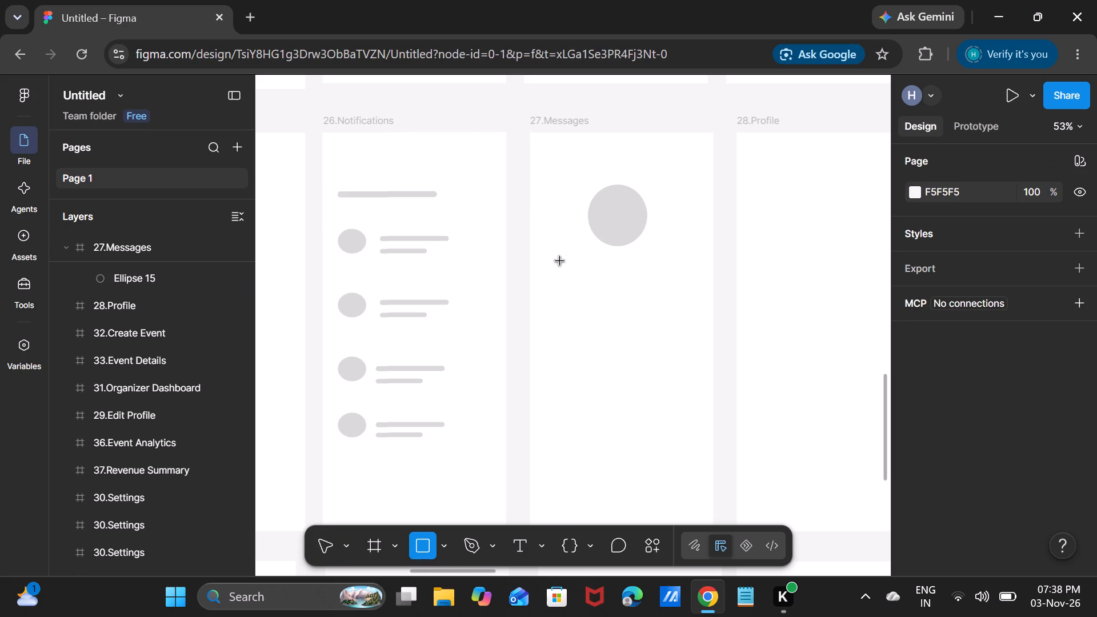
left_click_drag(558, 262, 630, 284)
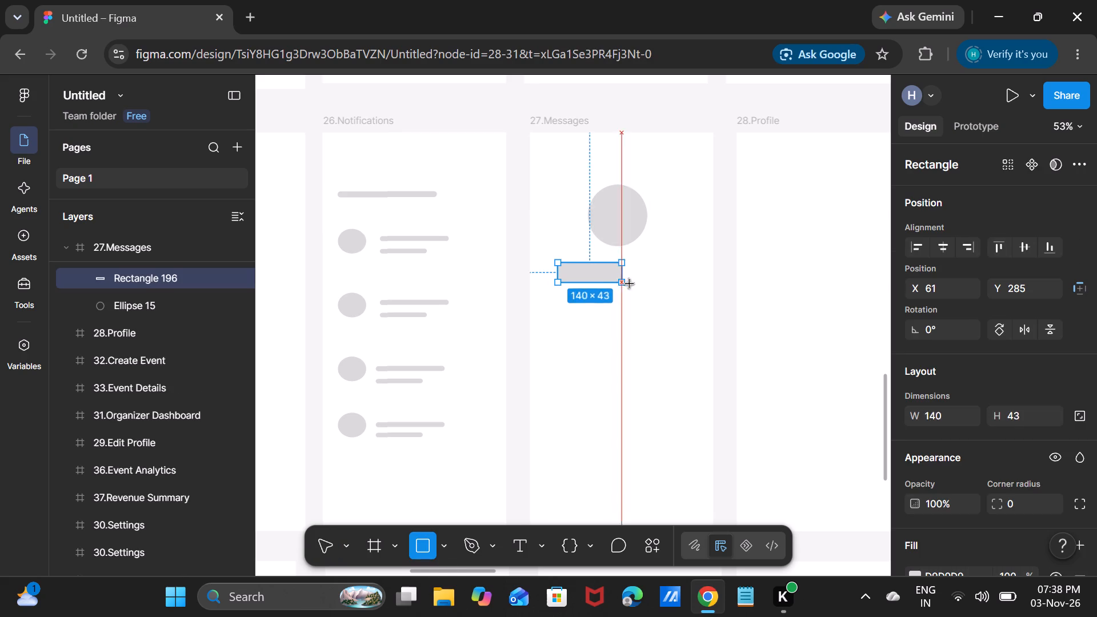
left_click_drag(630, 284, 694, 286)
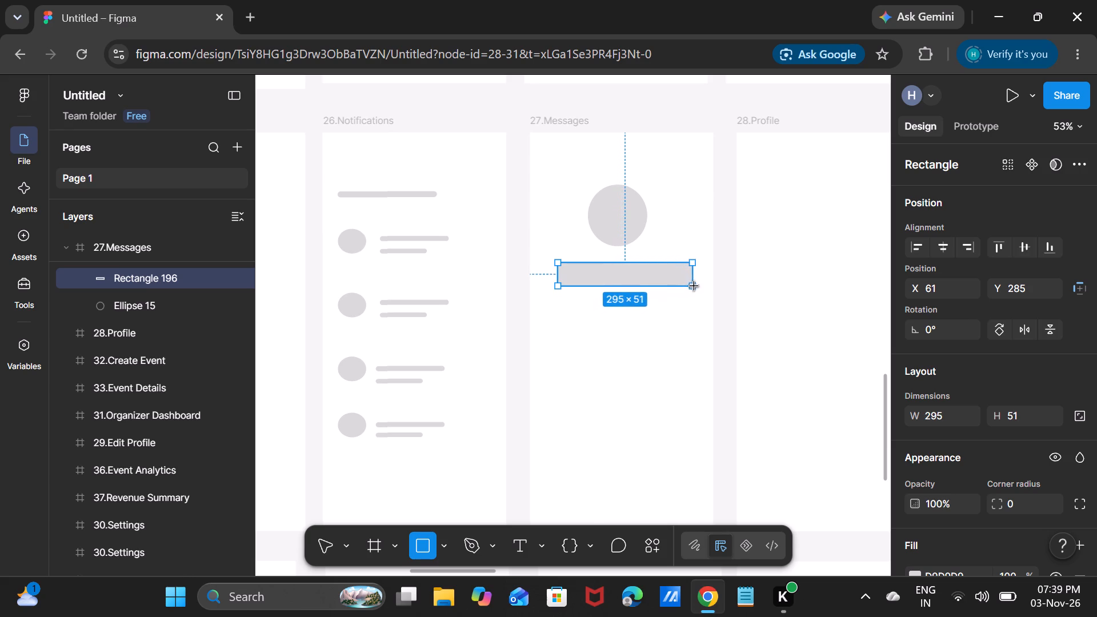
left_click_drag(694, 286, 696, 287)
left_click(666, 394)
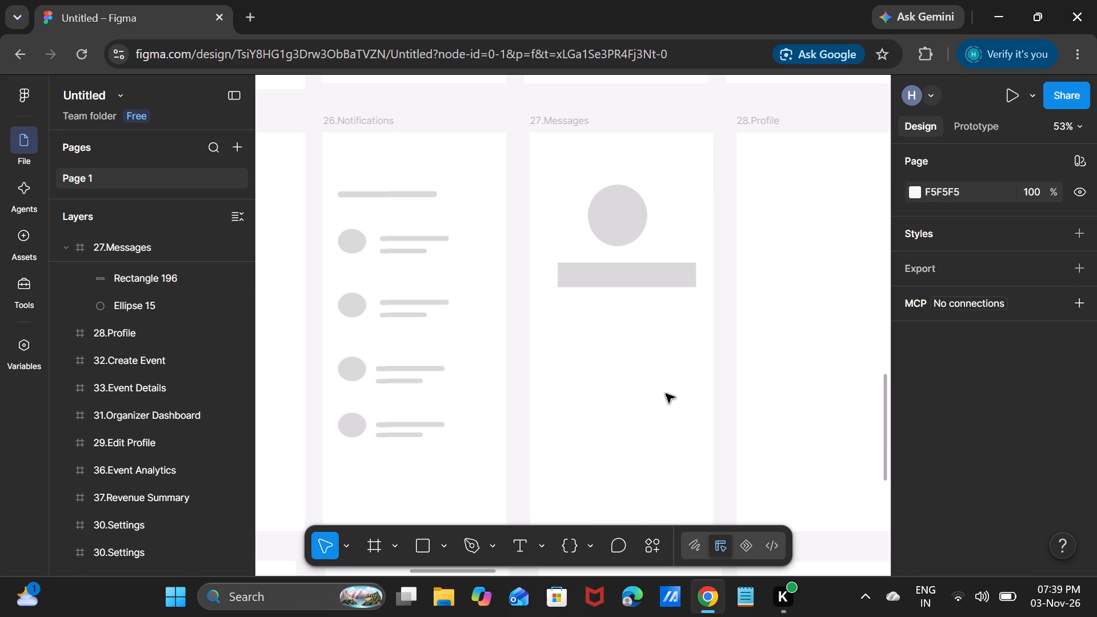
Set the corner radius of the wide rectangle below the ellipse in 27.Messages to 15.
left_click(630, 271)
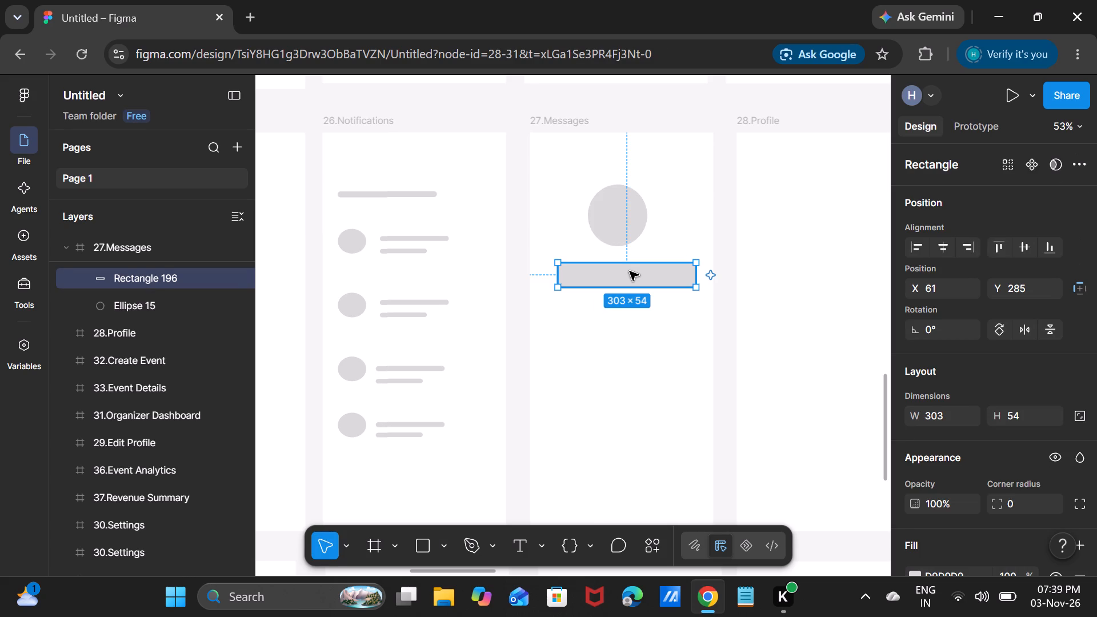
double_click(1016, 497)
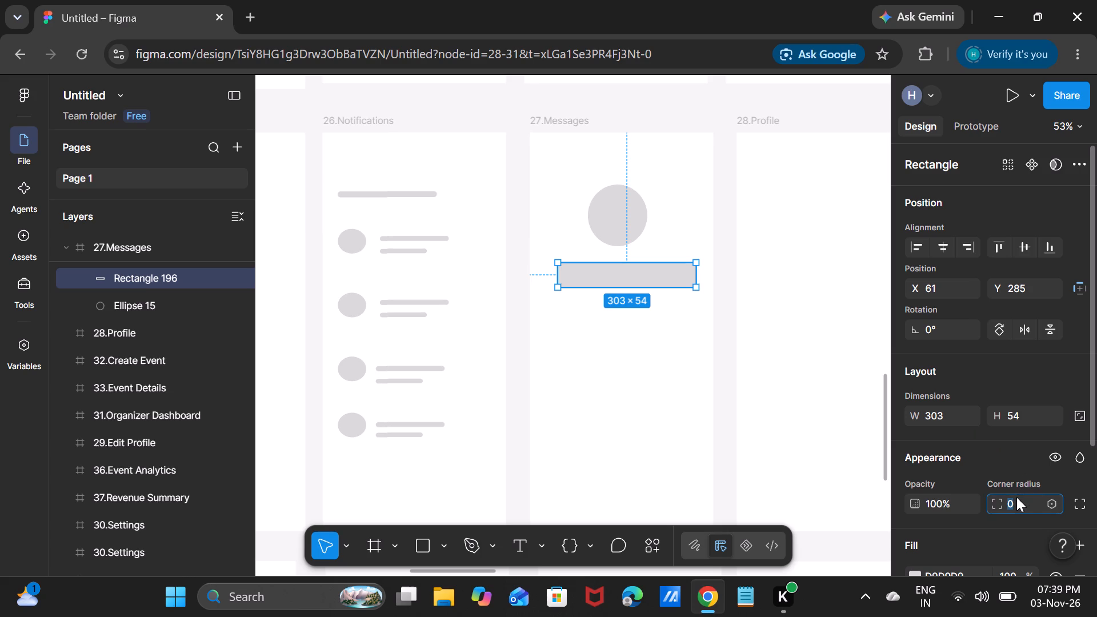
key("BackSpace")
type("15")
key("Return")
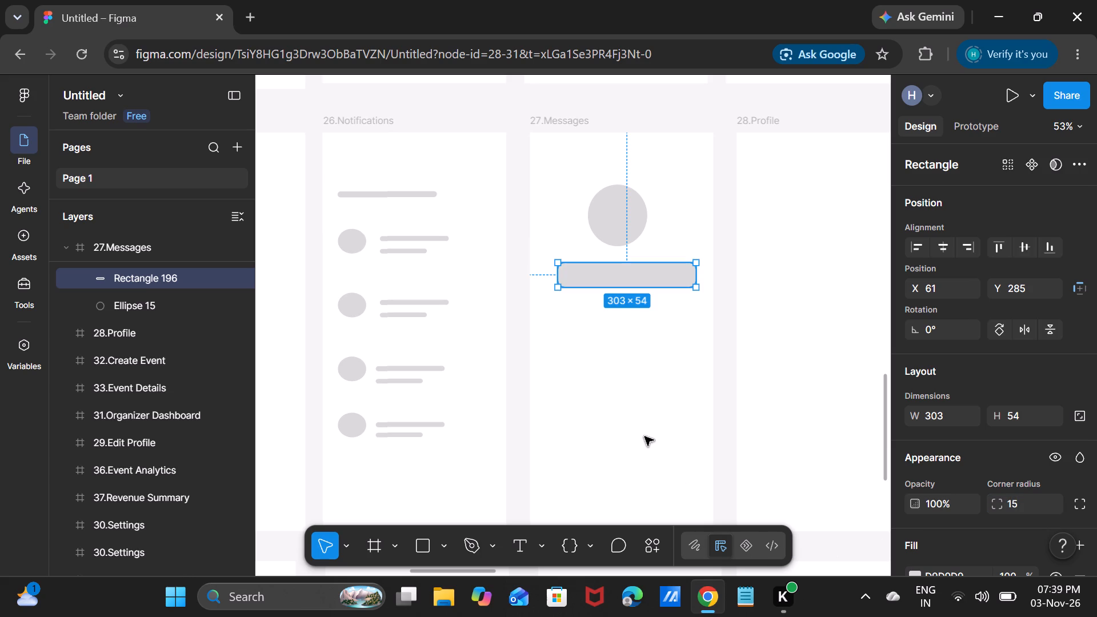
left_click(644, 436)
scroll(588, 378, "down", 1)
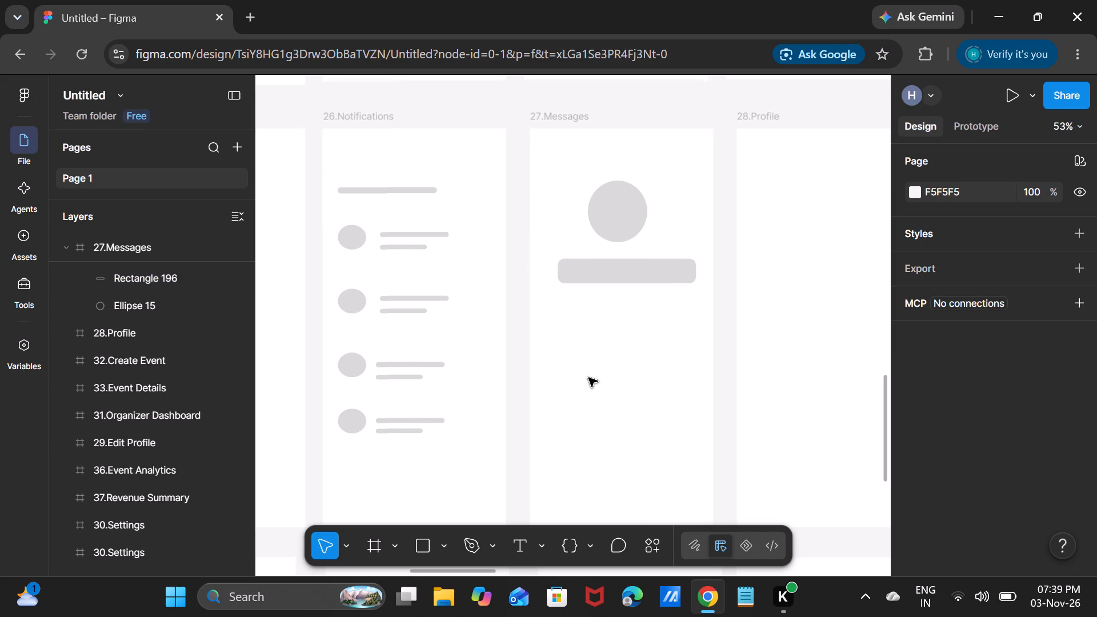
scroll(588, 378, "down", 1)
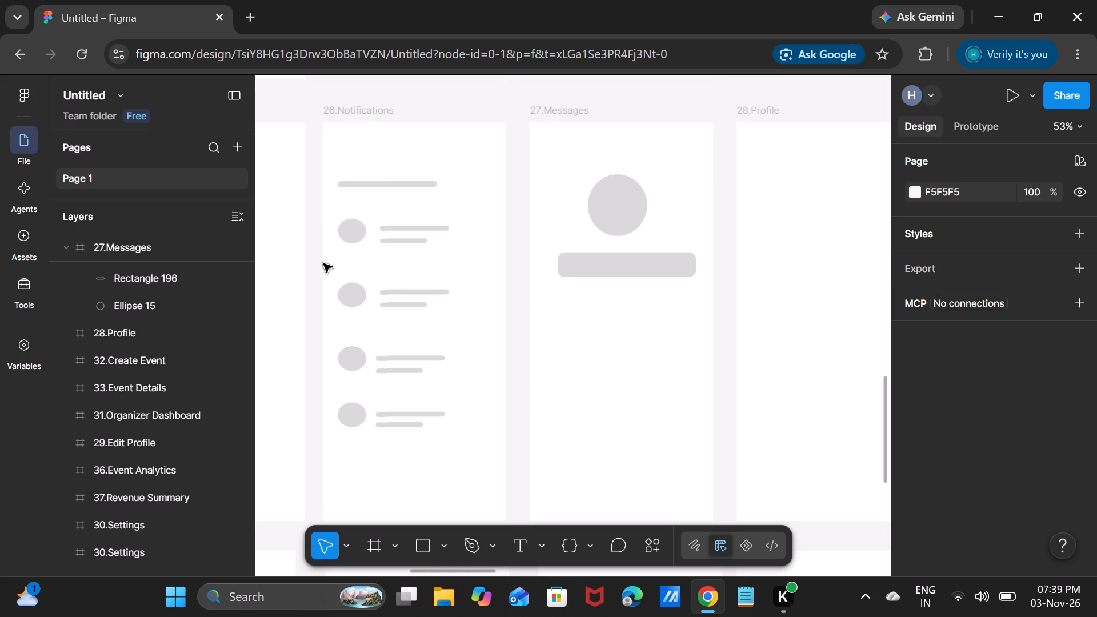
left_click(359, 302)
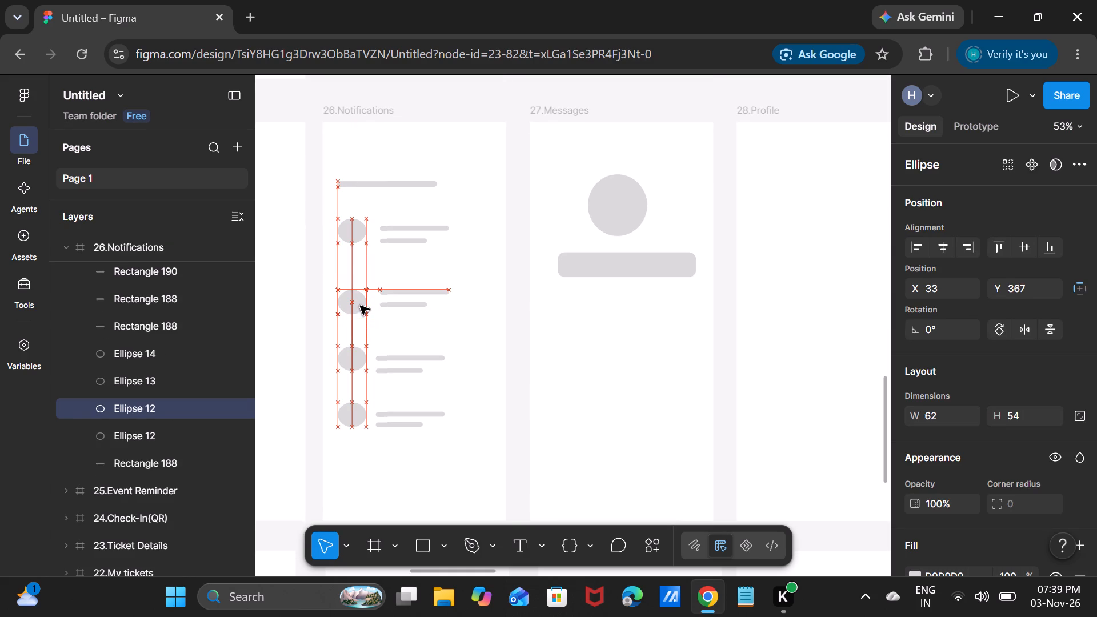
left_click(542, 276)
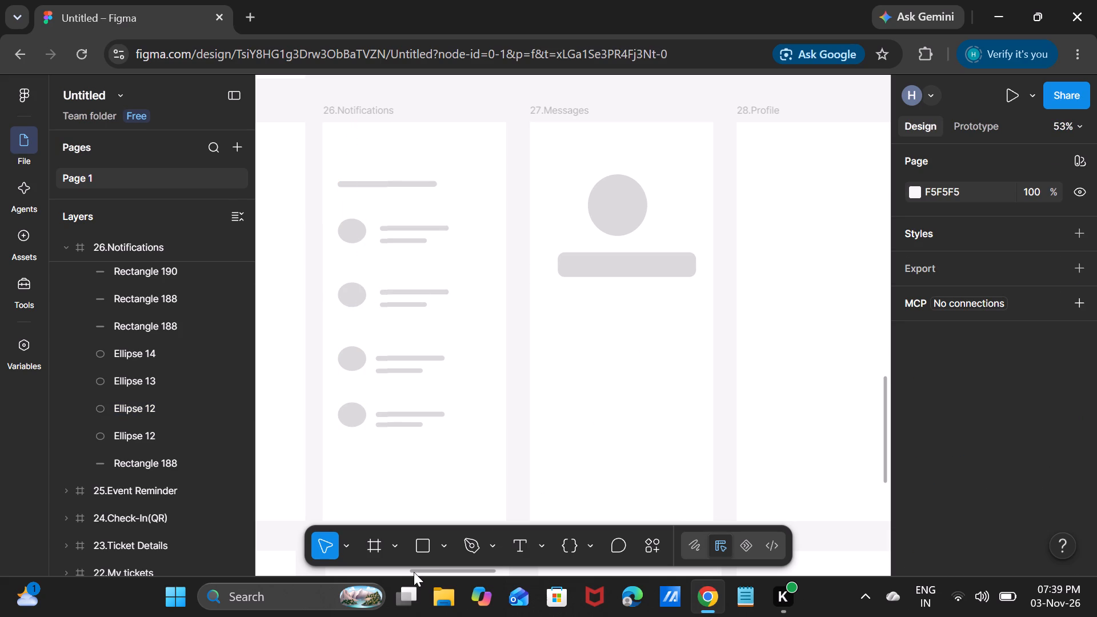
Draw a small rectangle about 71 by 64 below the wide bar in 27.Messages, at about X 56, Y 437.
left_click(414, 546)
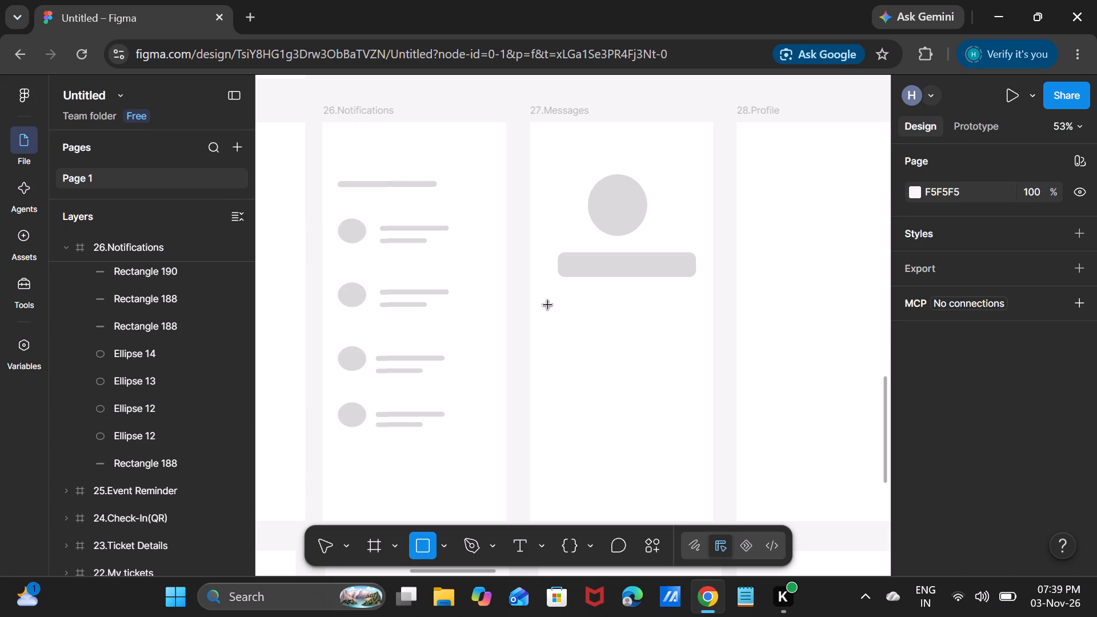
left_click_drag(555, 316, 575, 340)
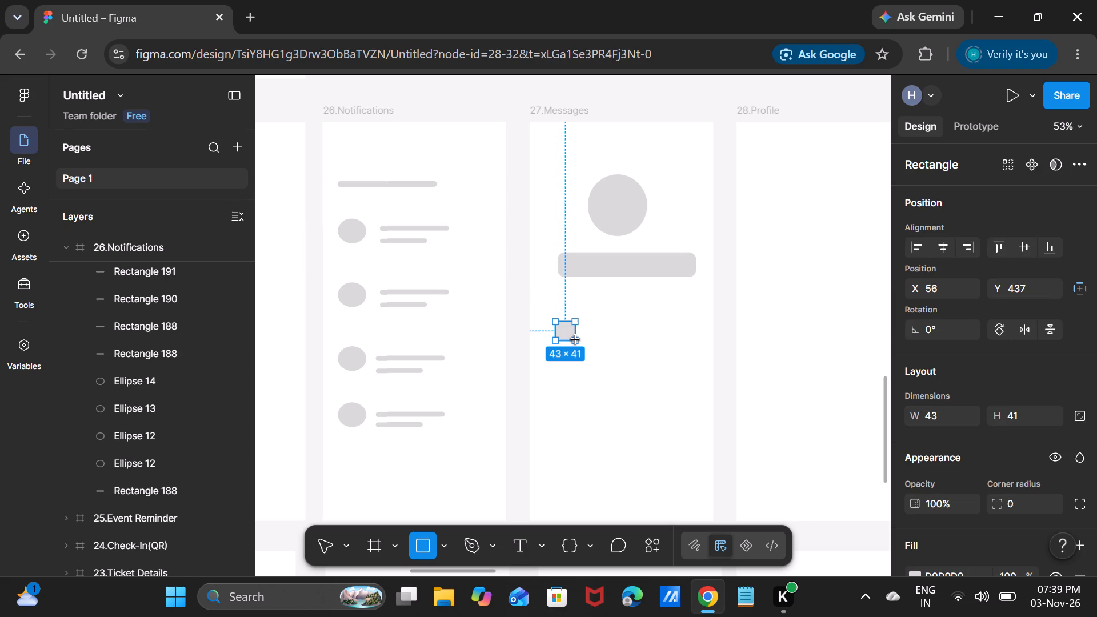
left_click_drag(575, 340, 583, 351)
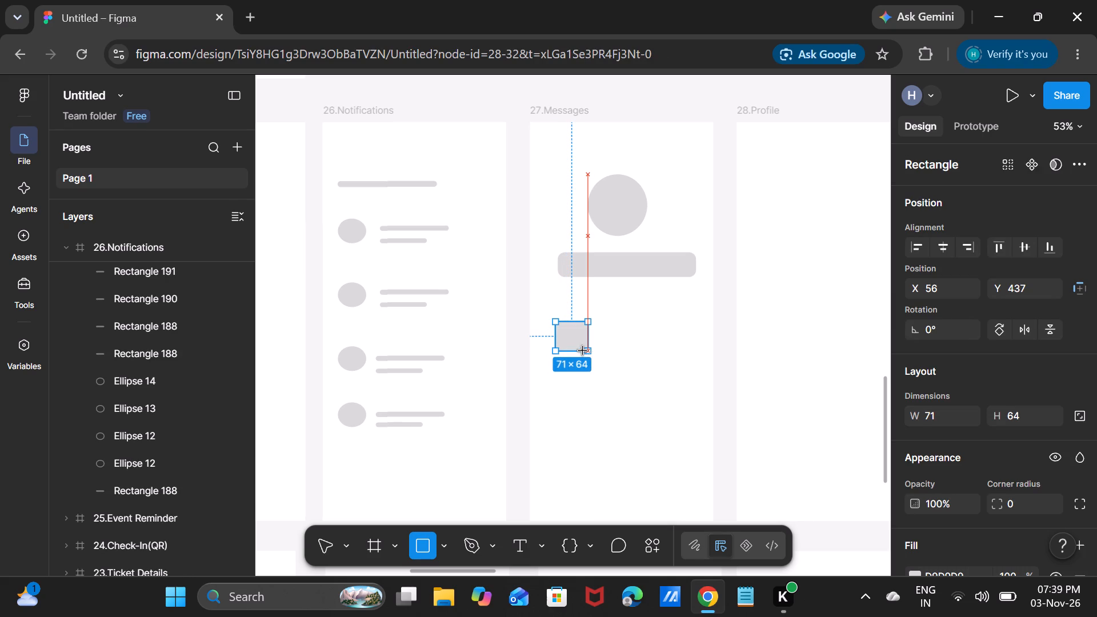
left_click_drag(583, 351, 584, 350)
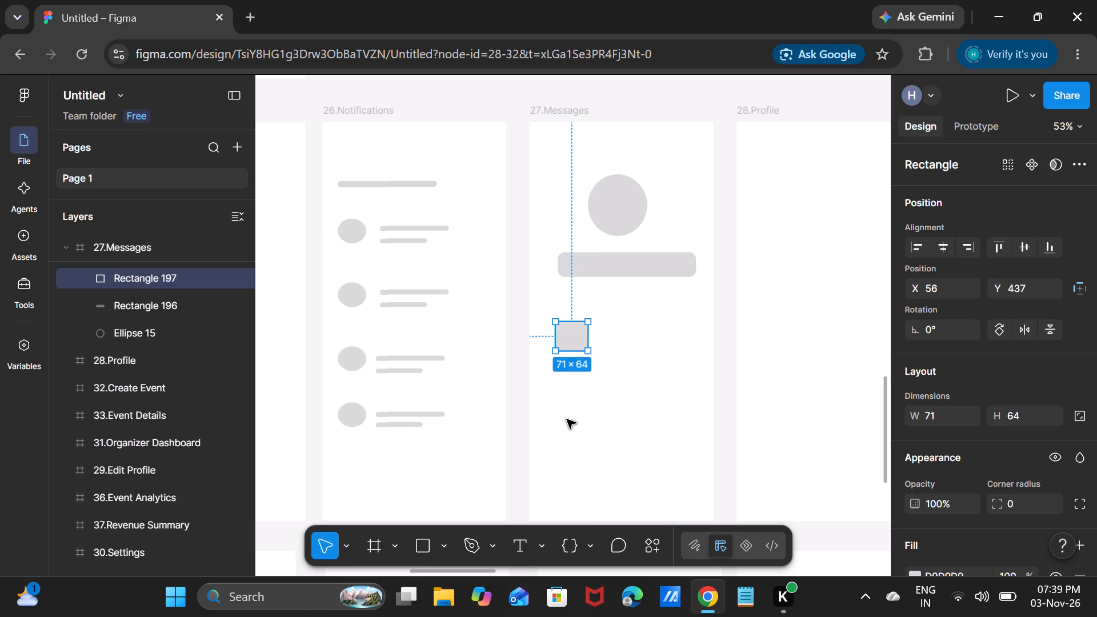
left_click(567, 419)
Set the corner radius of the small 71 by 64 rectangle in 27.Messages to 15.
left_click(572, 327)
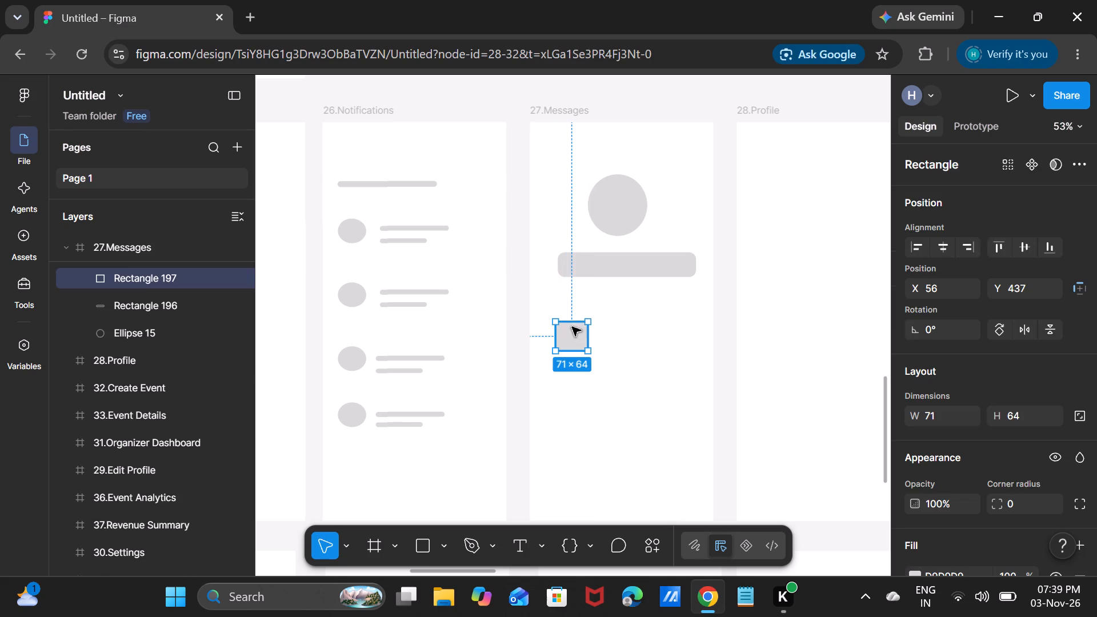
double_click(1015, 504)
type("15")
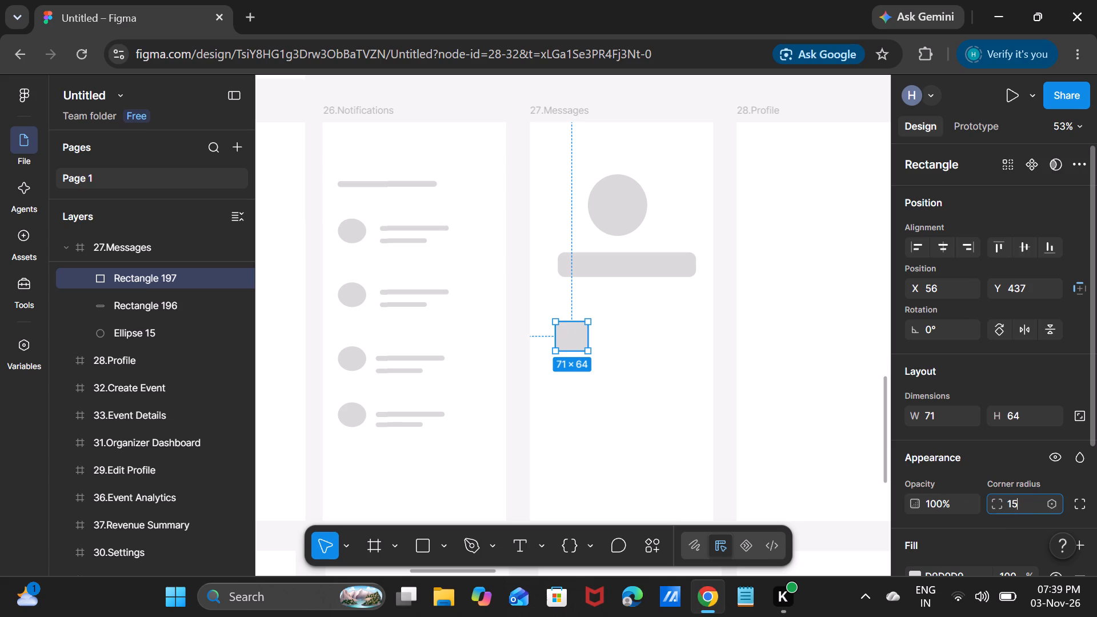
key("Return")
left_click(632, 366)
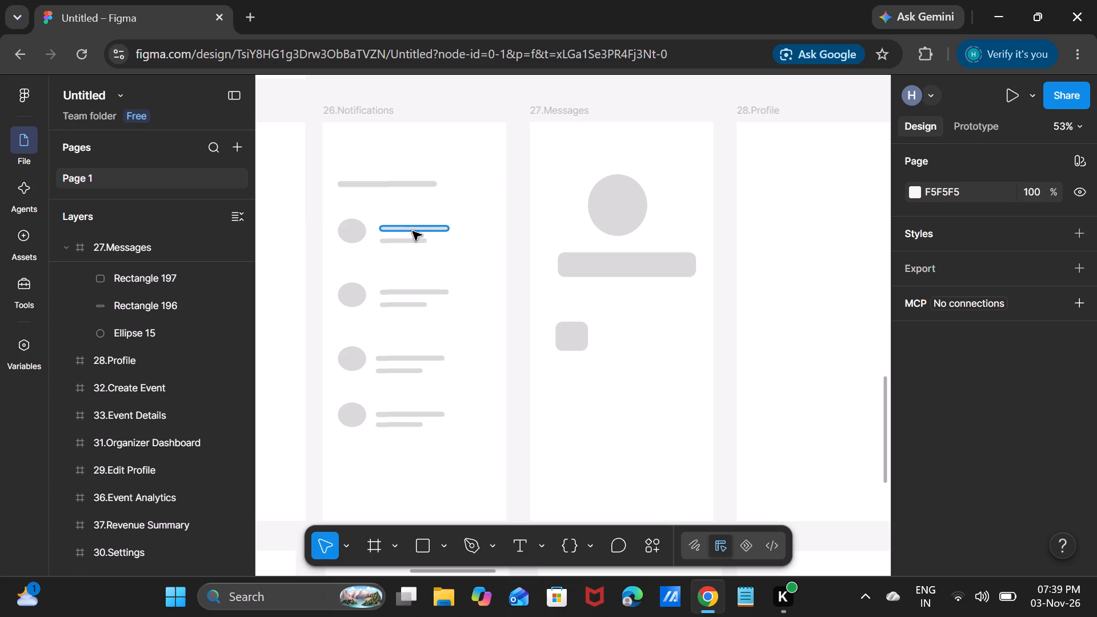
Paste a copy of the 30.Settings frame and move it to empty canvas below 36.Event Analytics, at about X 1467, Y 4886.
key("ctrl+c")
key("ctrl+v")
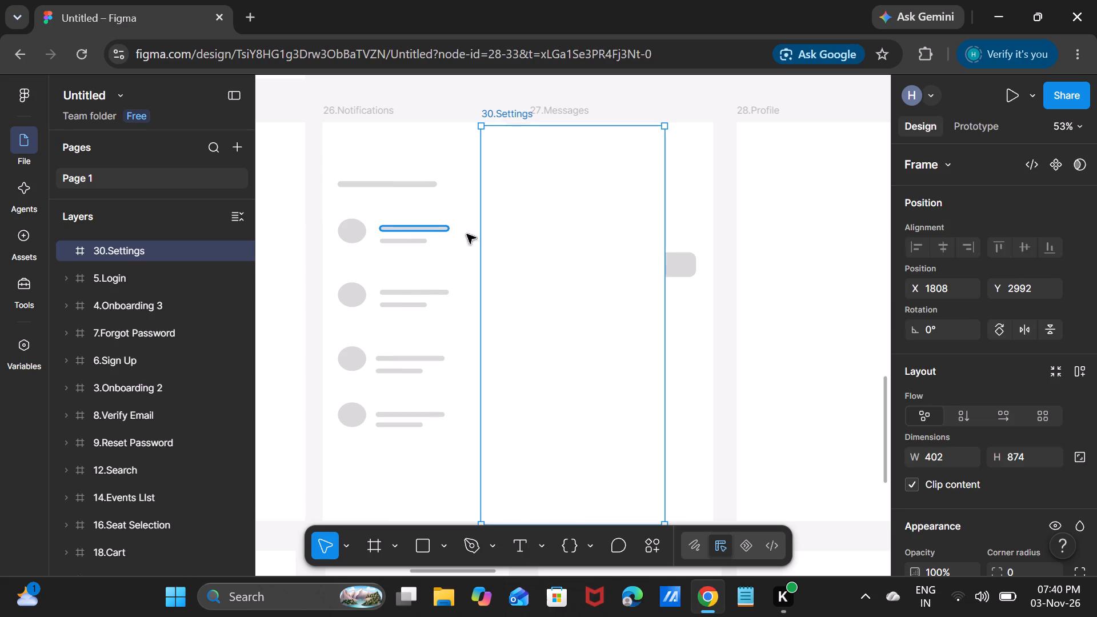
left_click_drag(513, 248, 494, 591)
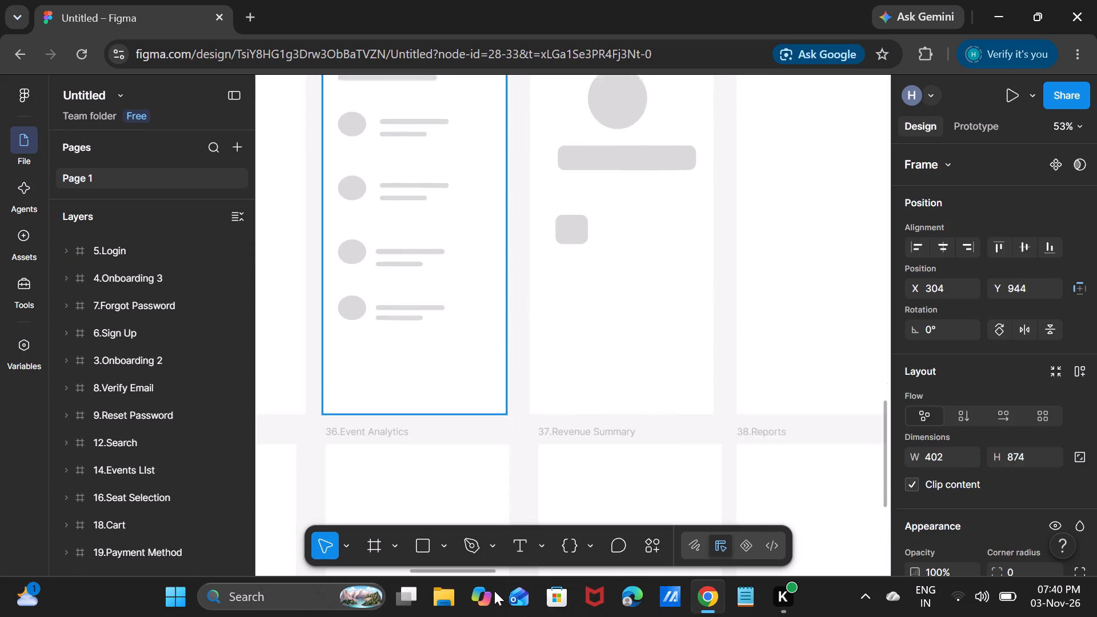
left_click_drag(494, 591, 429, 453)
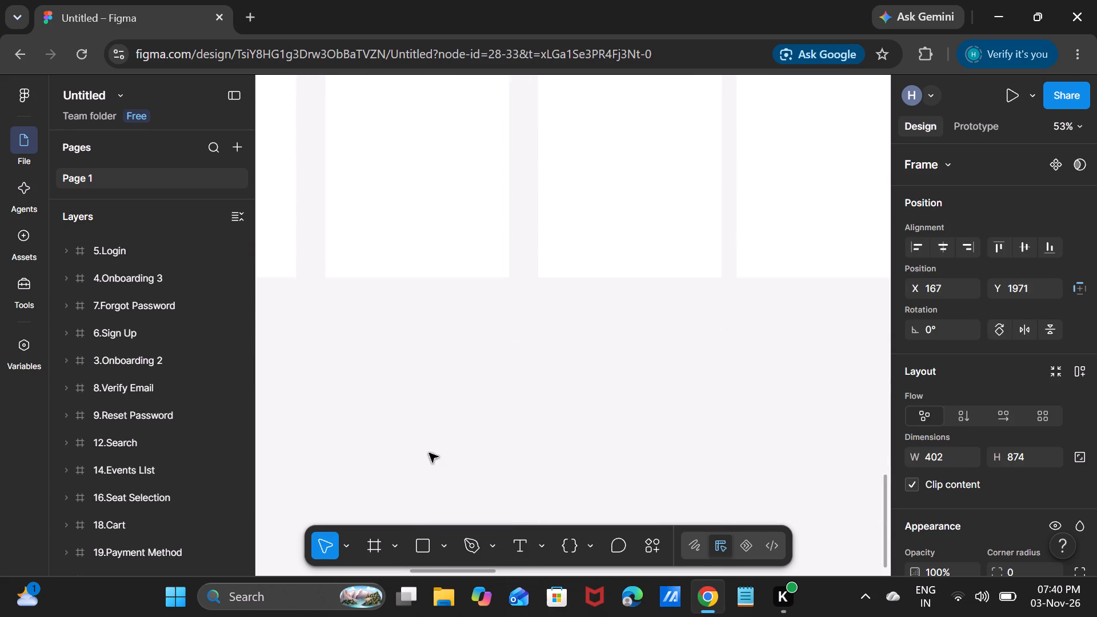
left_click_drag(429, 453, 361, 439)
Copy the first 151 by 11 text bar from 26.Notifications into 27.Messages, beside the small rectangle at about X 137, Y 458.
scroll(485, 264, "up", 4)
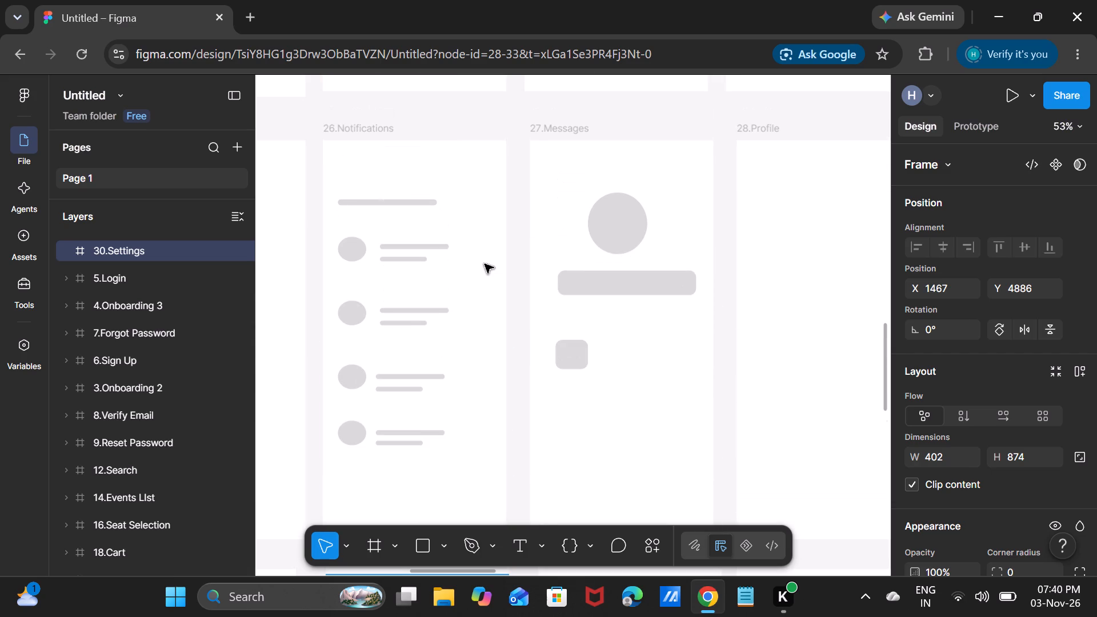
left_click(439, 245)
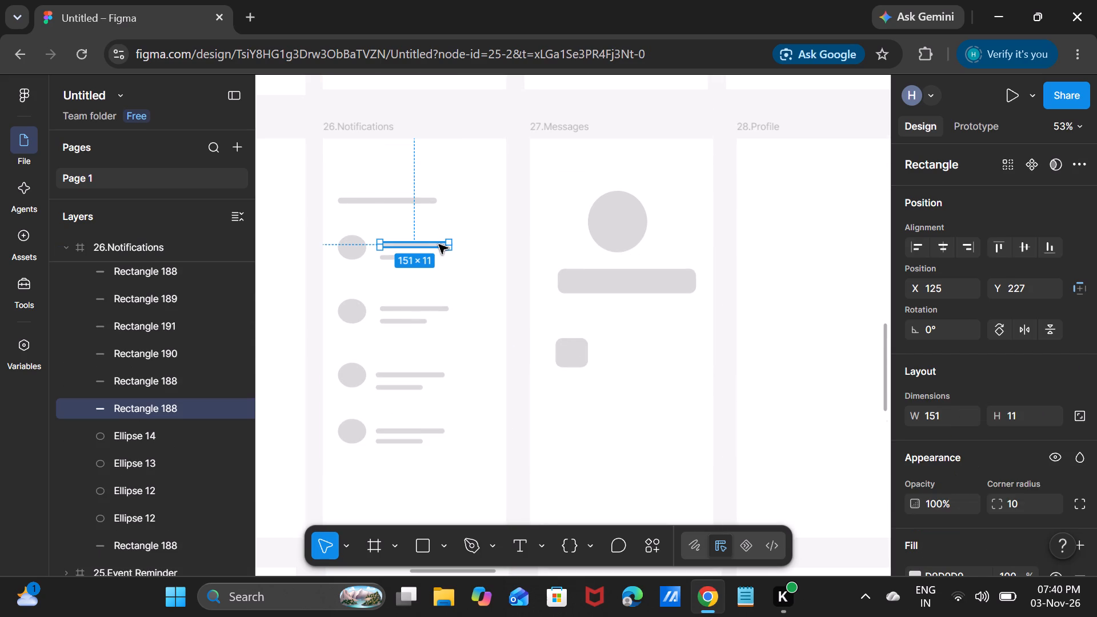
key("ctrl+c")
key("ctrl+v")
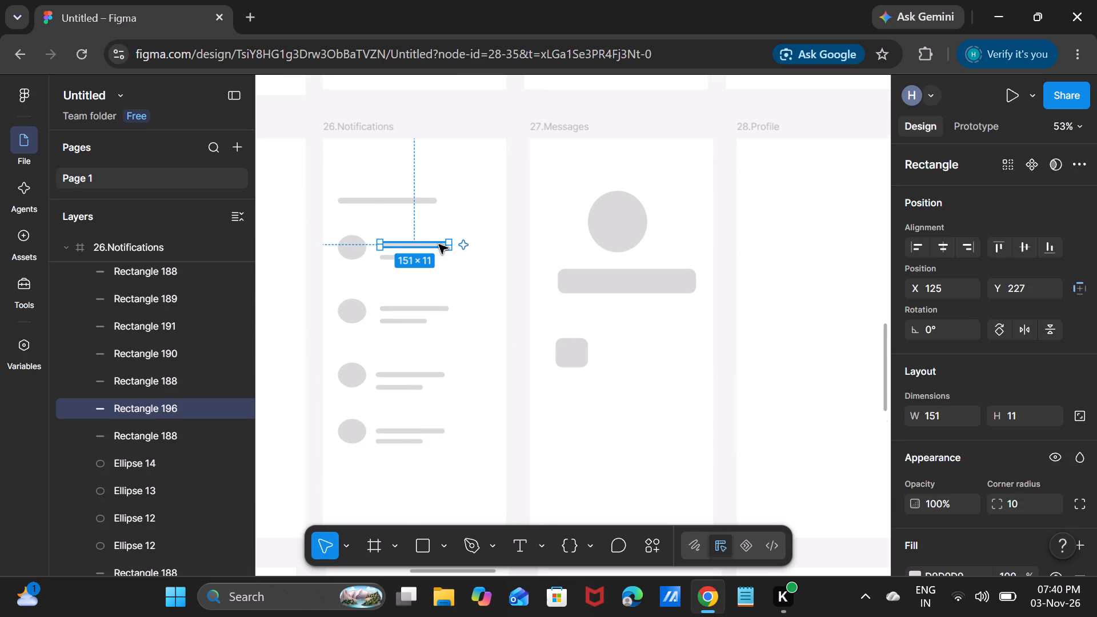
left_click_drag(439, 245, 647, 343)
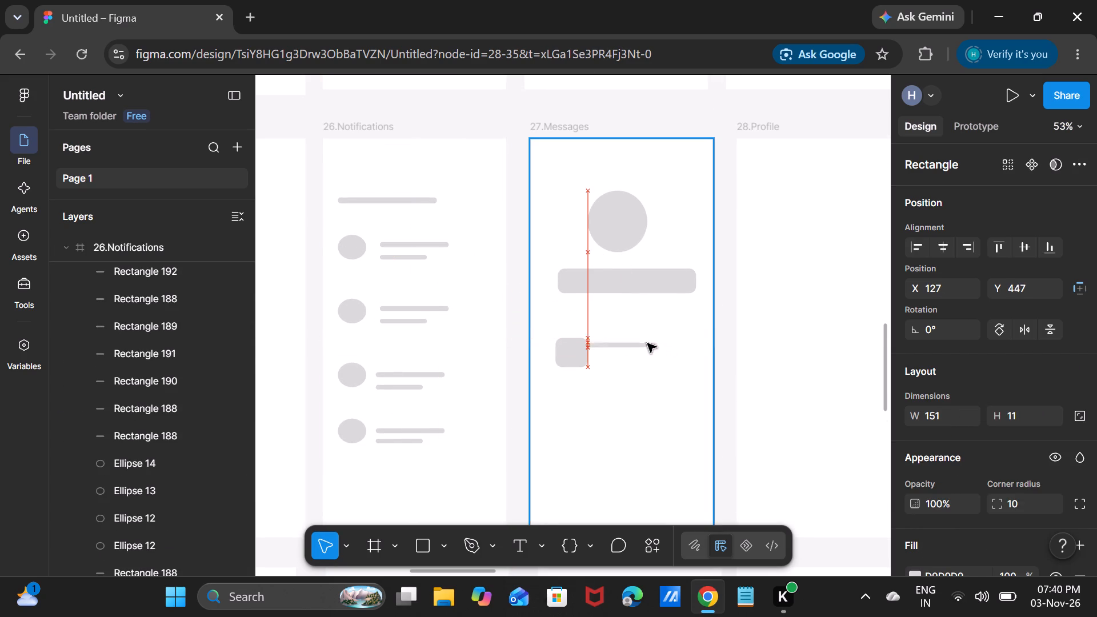
left_click_drag(647, 343, 647, 346)
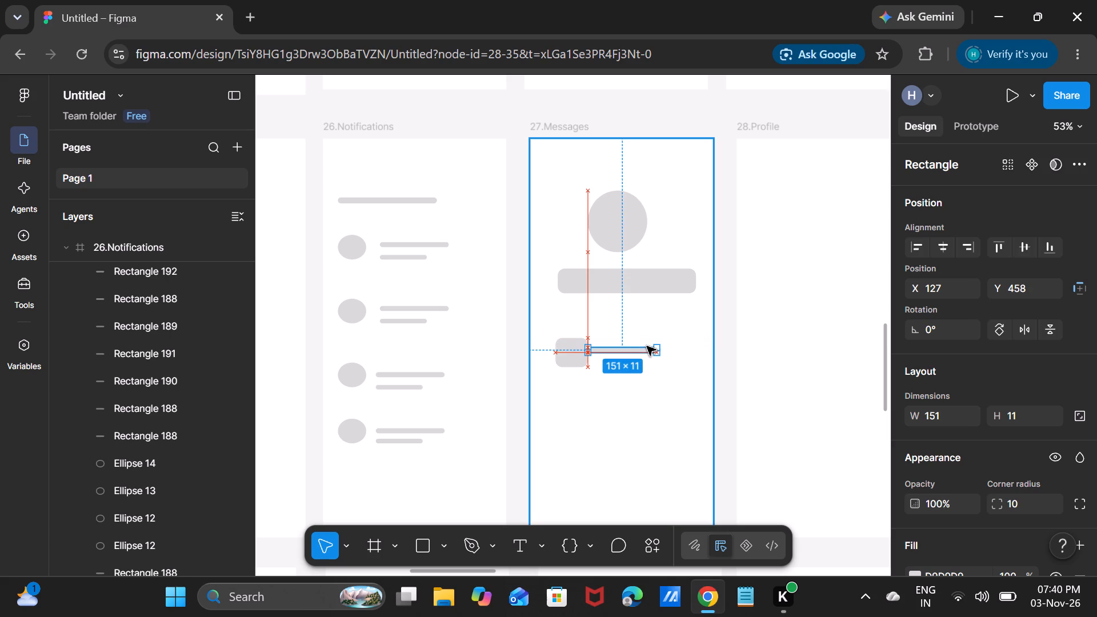
left_click_drag(647, 346, 653, 345)
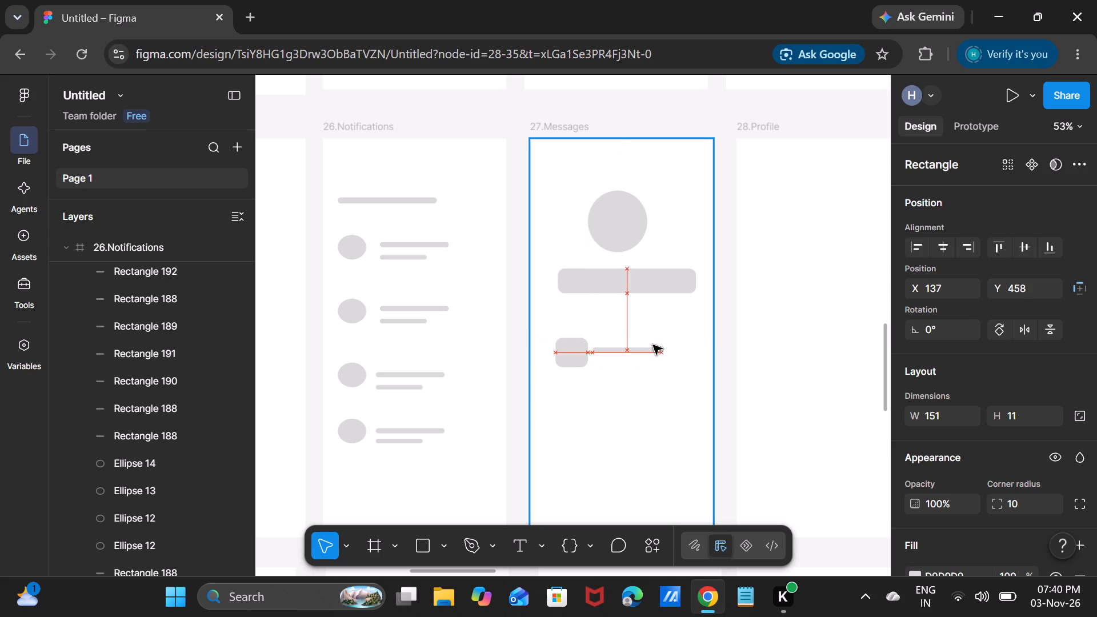
left_click_drag(653, 345, 654, 341)
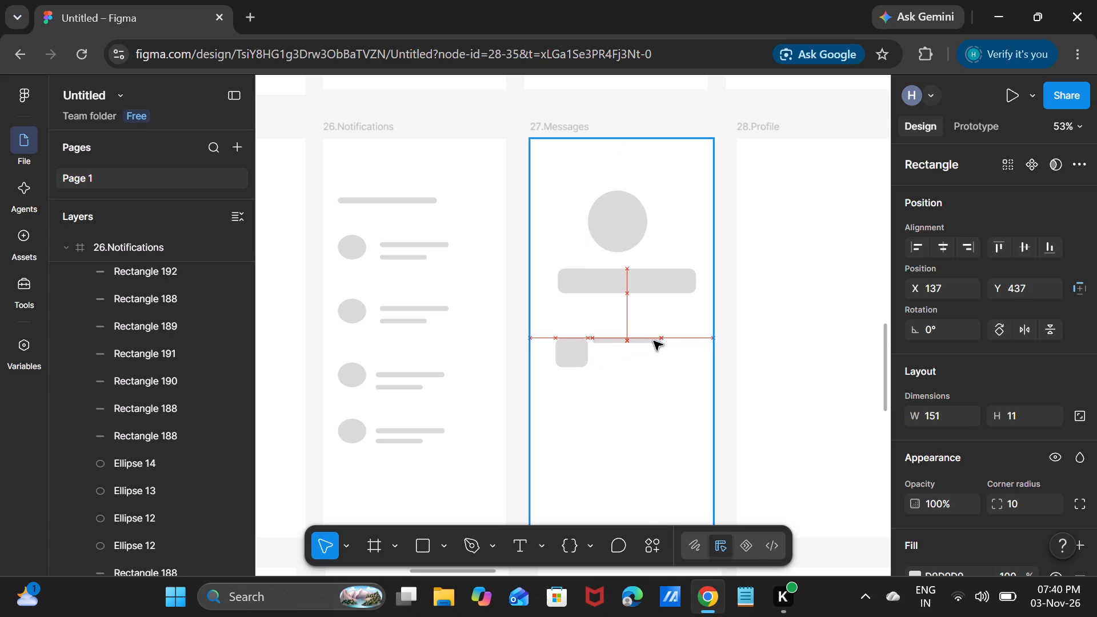
left_click_drag(654, 341, 659, 345)
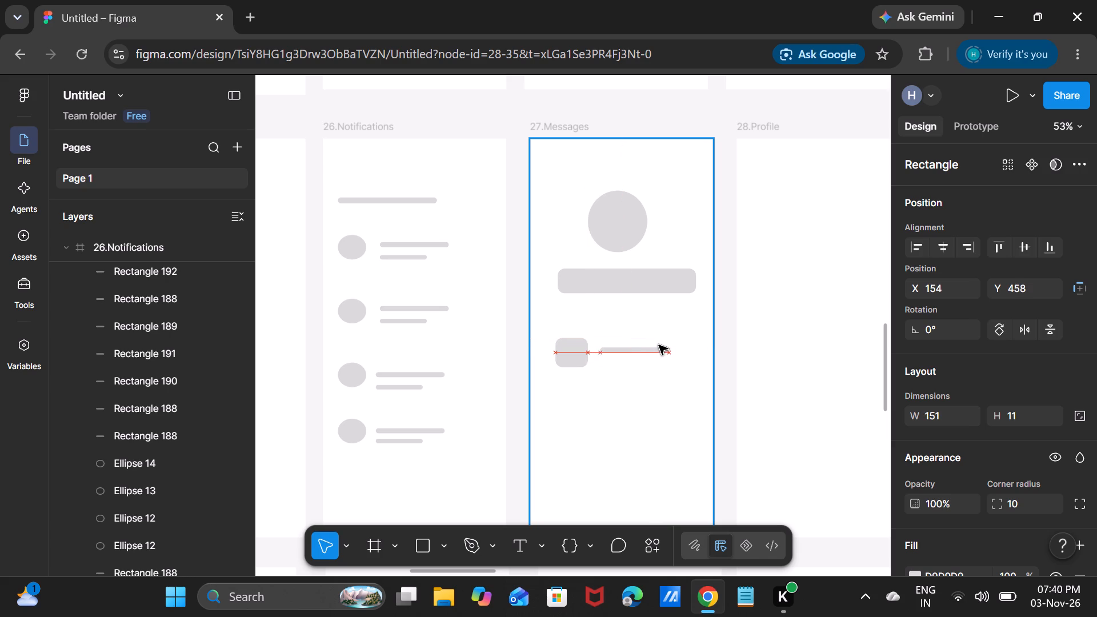
left_click_drag(659, 345, 658, 343)
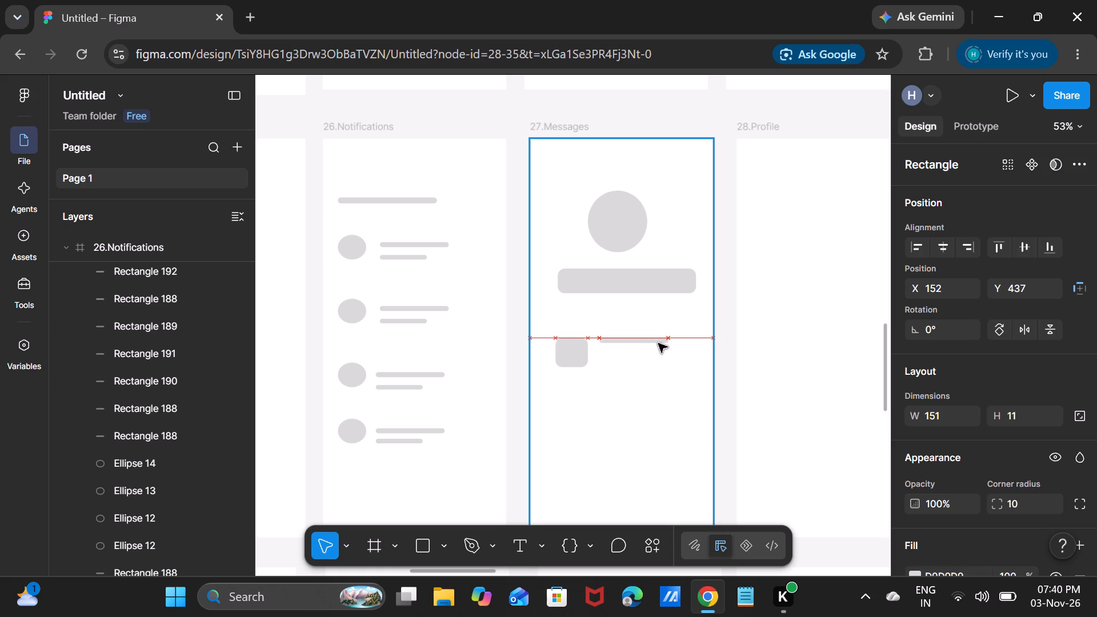
left_click_drag(658, 343, 656, 347)
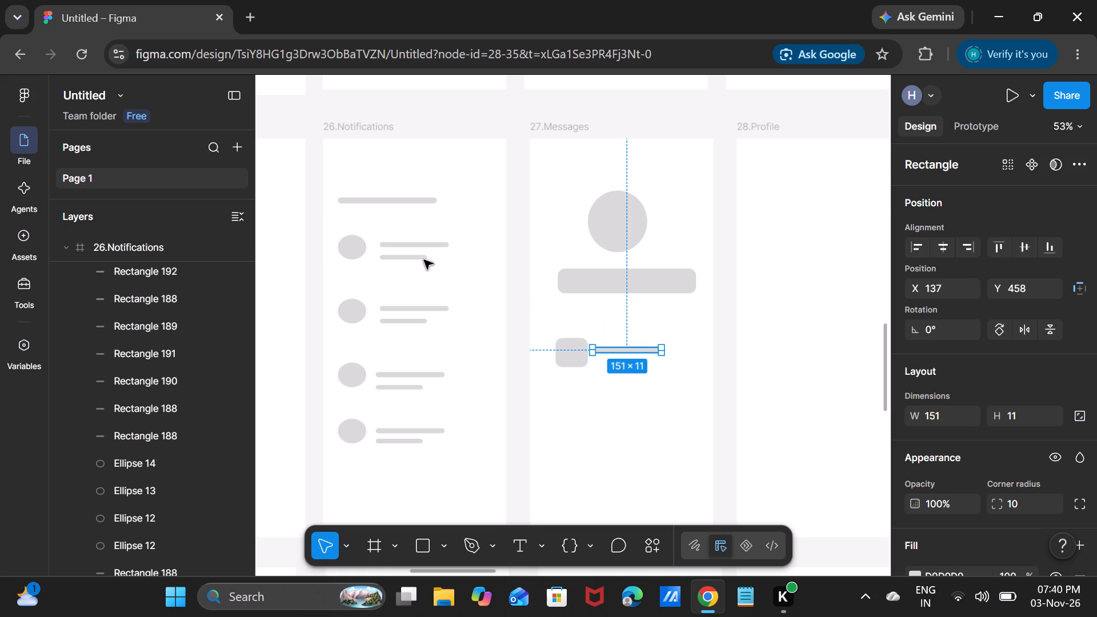
Copy the first 103 by 10 text bar from 26.Notifications into 27.Messages, just below the 151 by 11 bar.
left_click(417, 257)
key("ctrl+c")
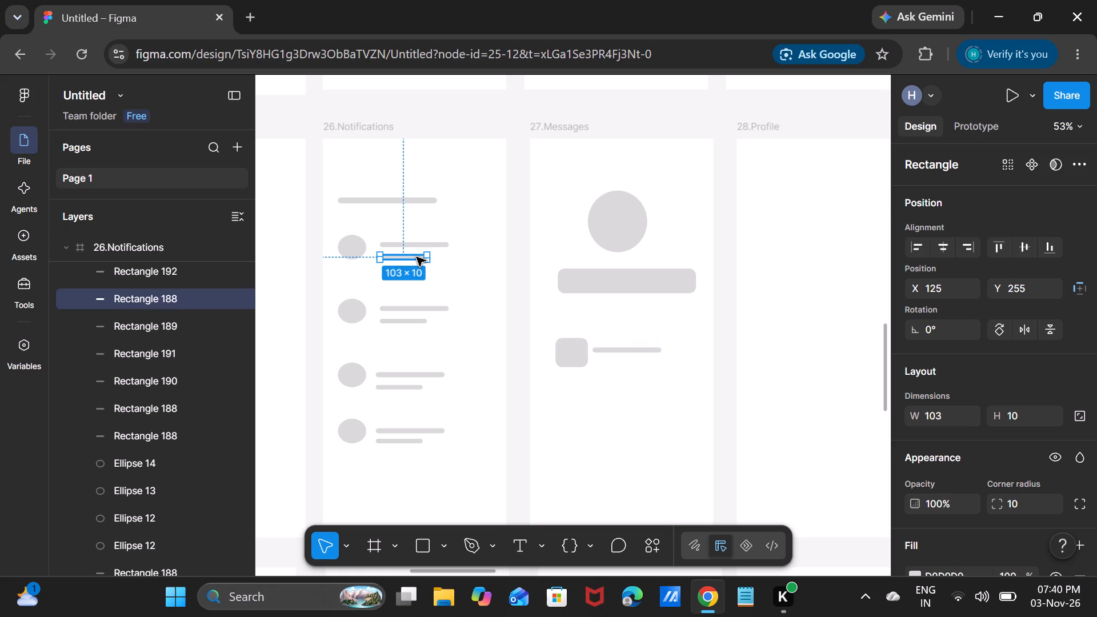
key("ctrl+v")
left_click_drag(417, 257, 617, 390)
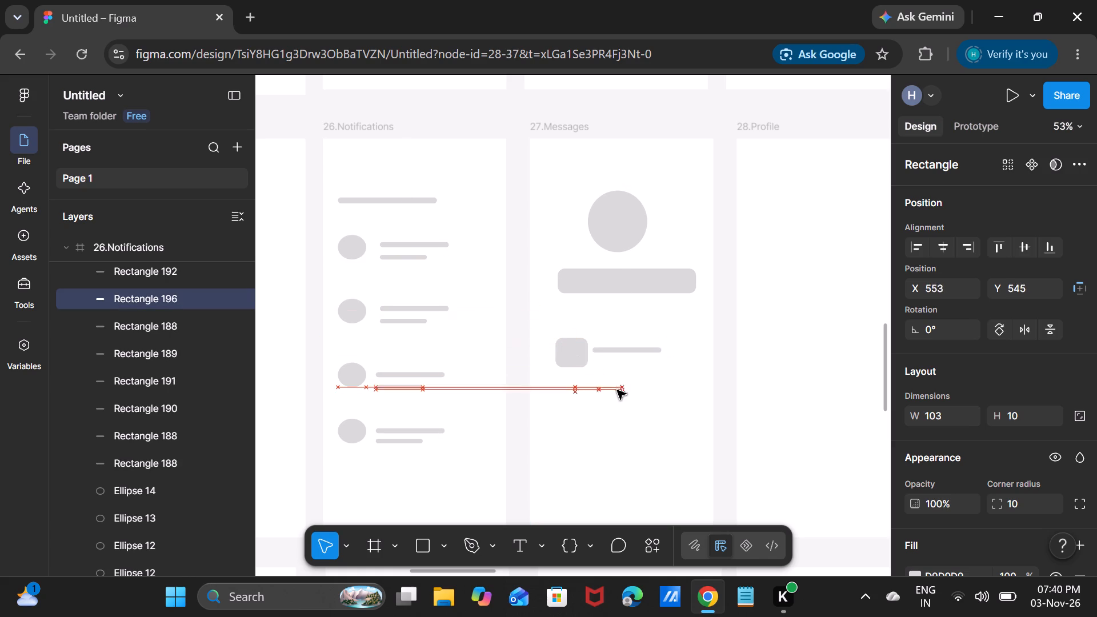
left_click_drag(617, 390, 630, 359)
left_click(616, 416)
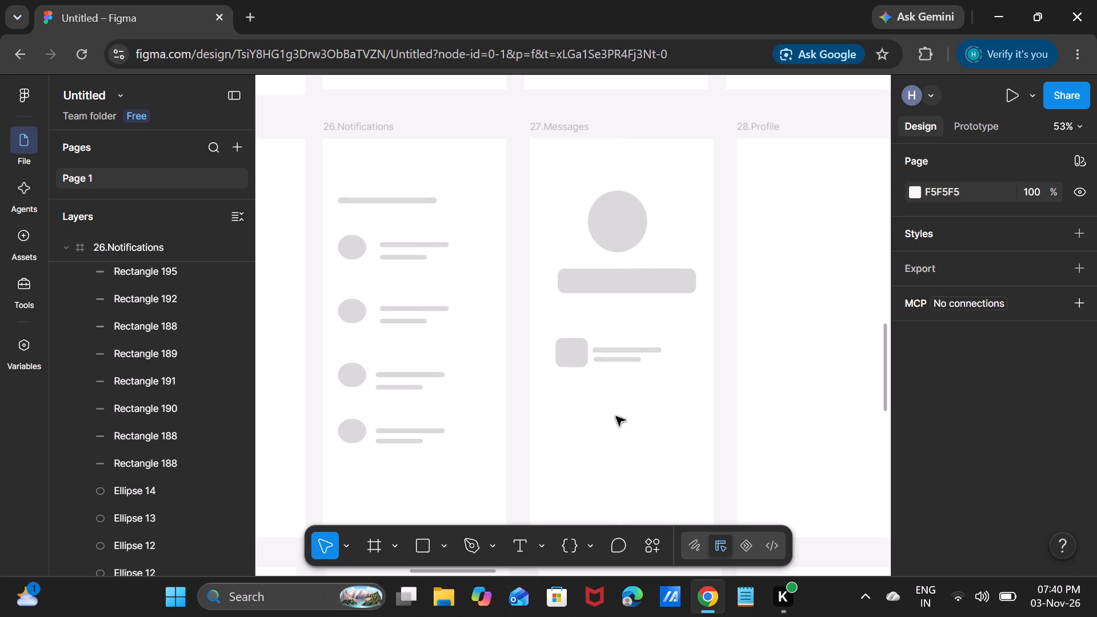
Shift the 151 by 11 bar in 27.Messages to X 140, lining it up with the shorter bar below.
left_click(626, 348)
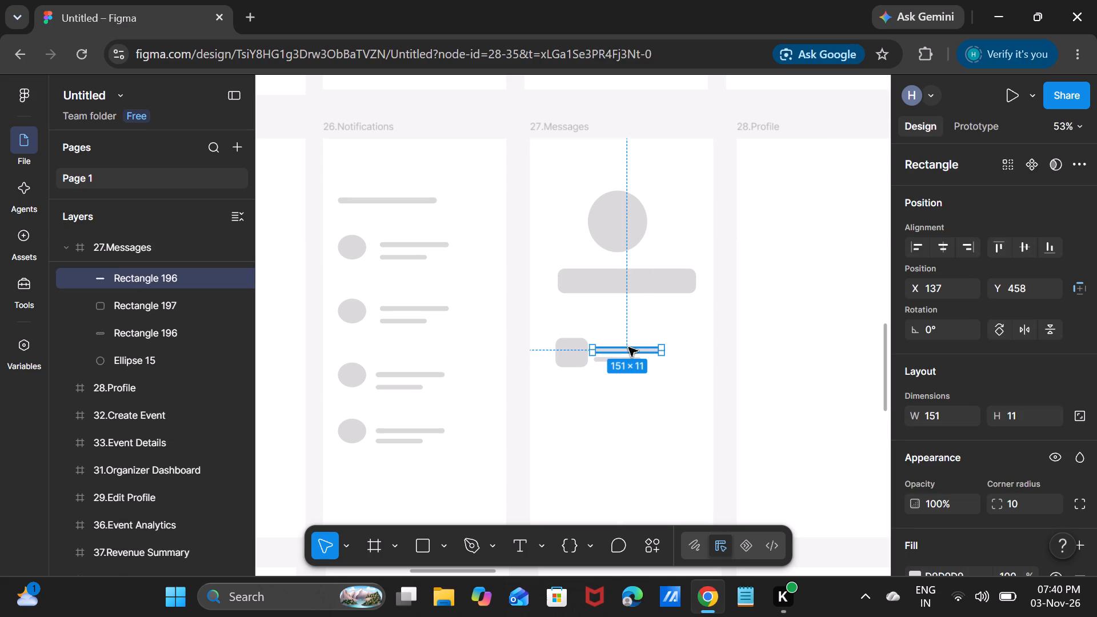
left_click(628, 347)
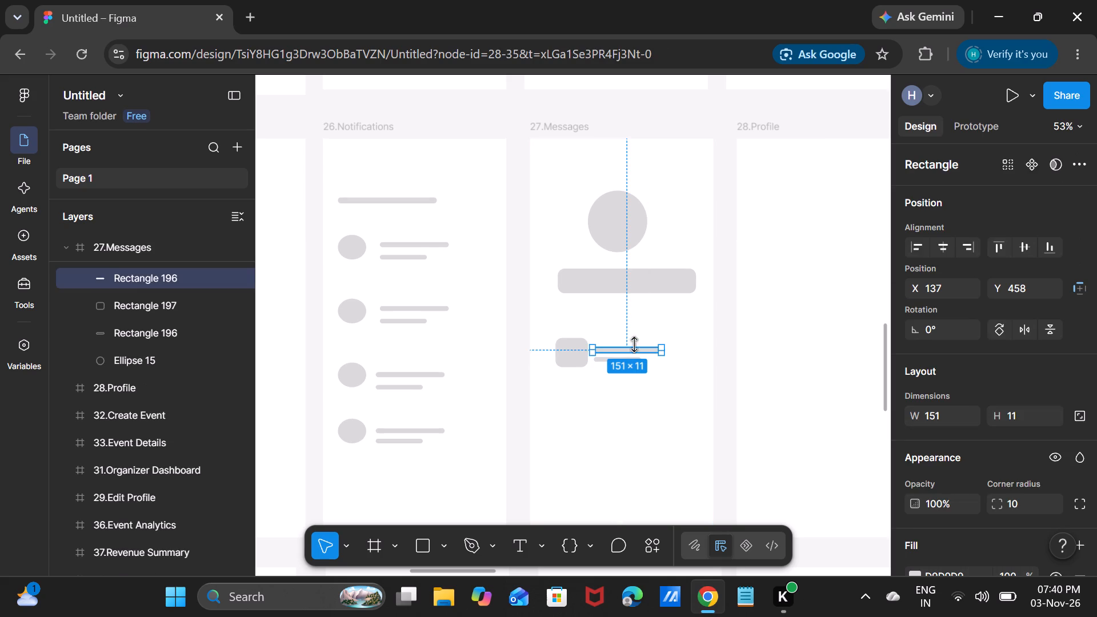
left_click(632, 349)
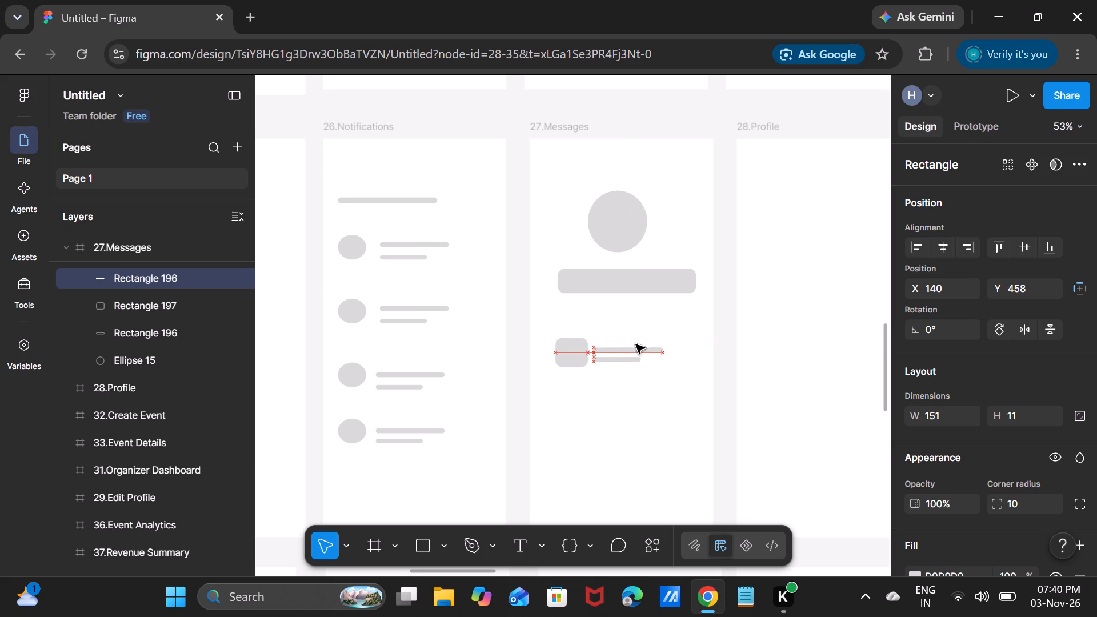
left_click(687, 322)
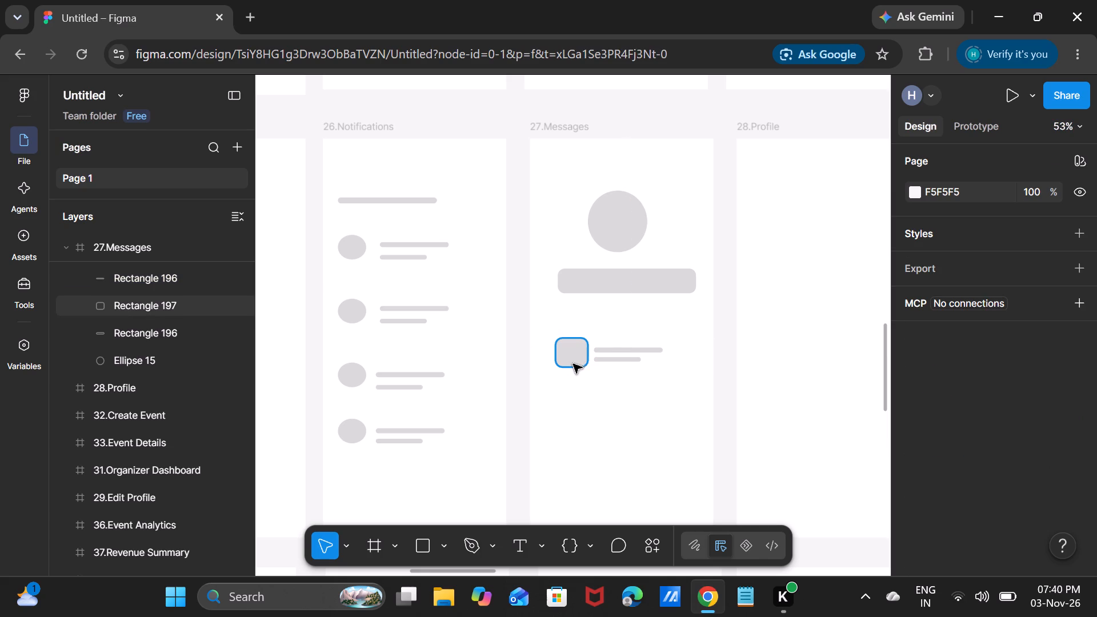
Duplicate the small 71 by 64 rounded rectangle in 27.Messages and place the copy below it at about X 56, Y 559.
left_click(577, 364)
key("ctrl+c")
key("ctrl+v")
key("ctrl+space")
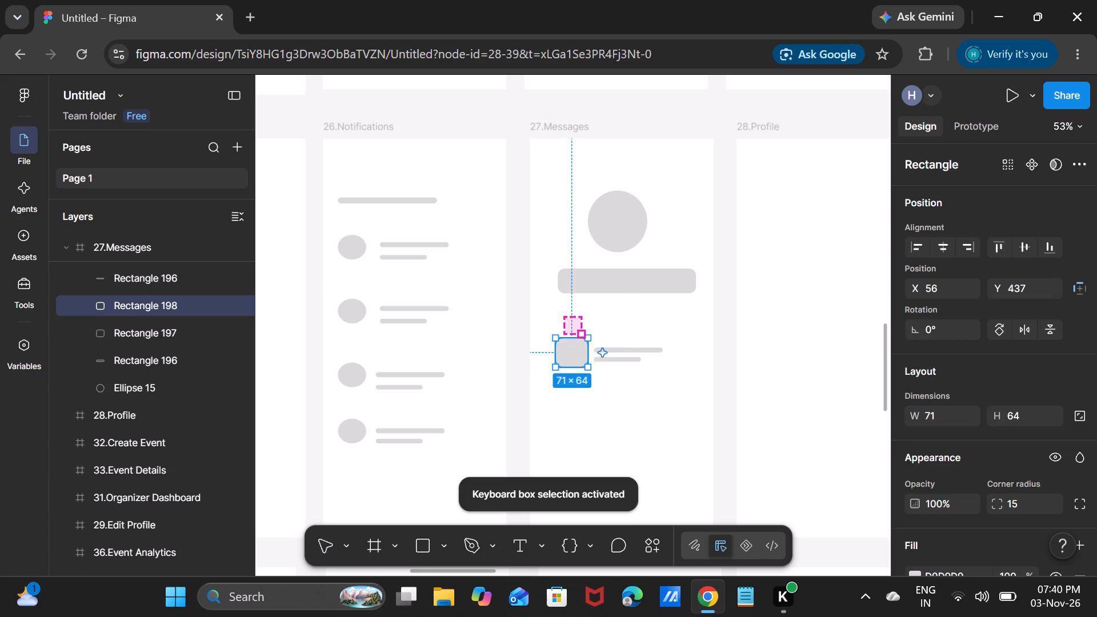
left_click(631, 302)
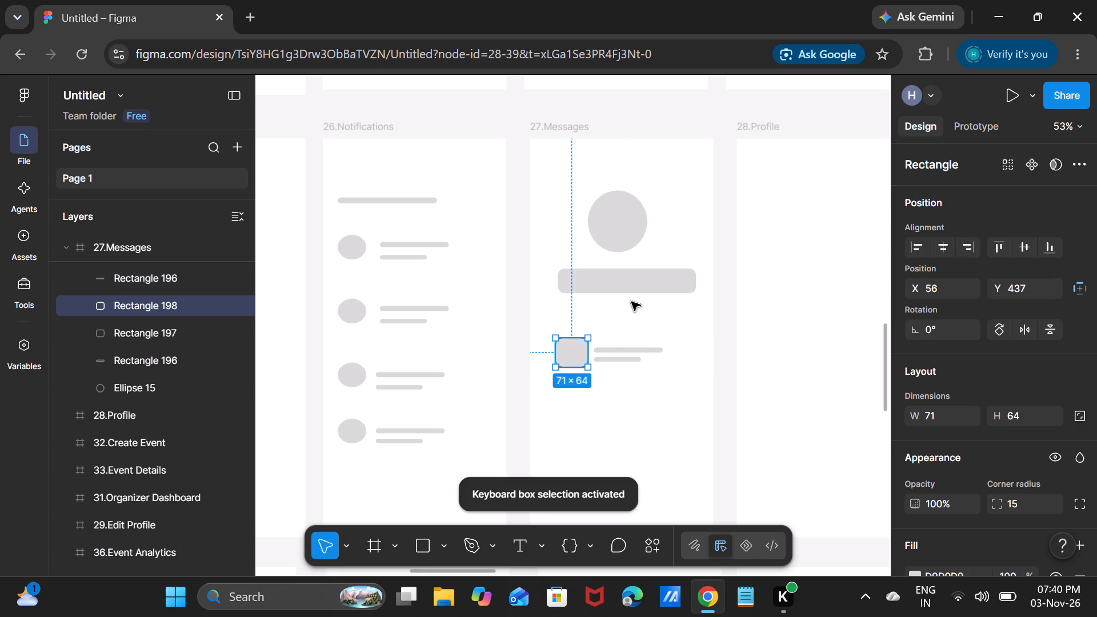
left_click(610, 332)
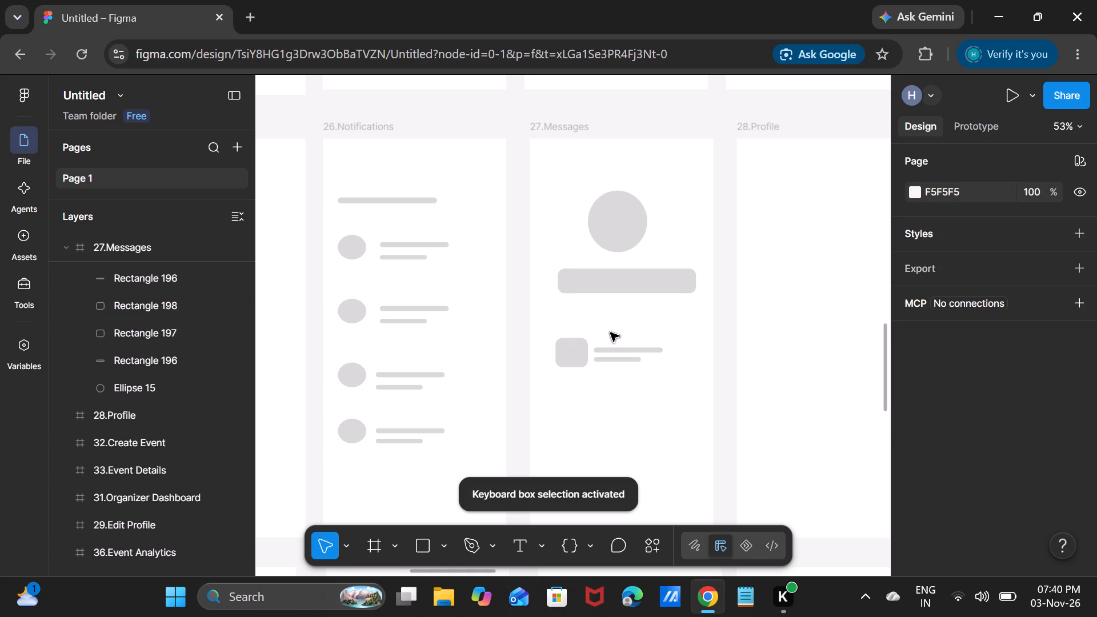
left_click(564, 354)
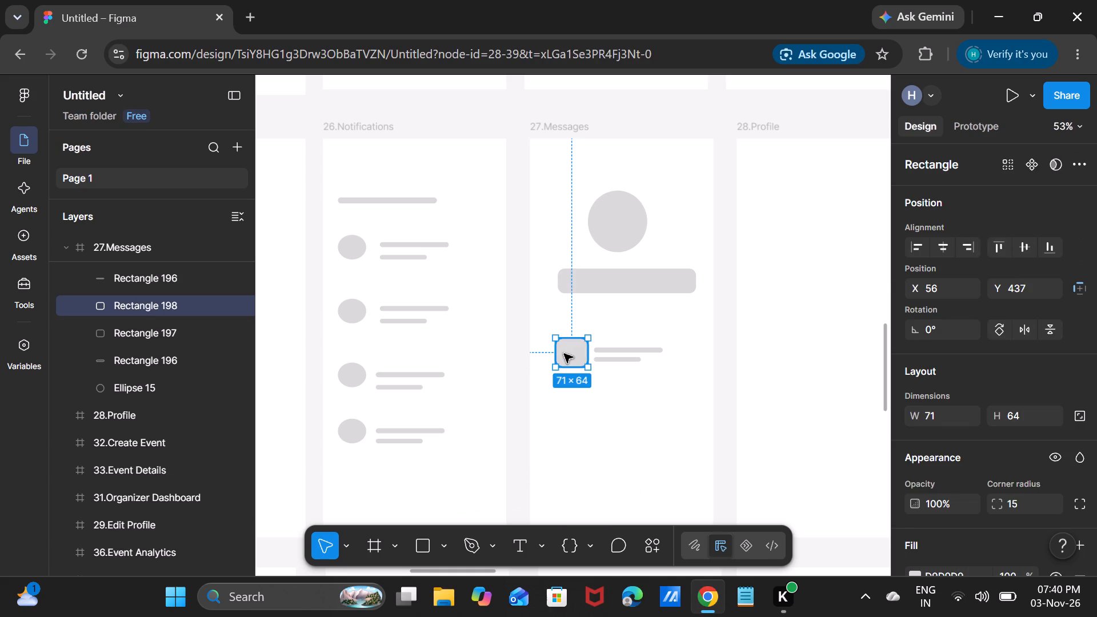
key("ctrl+c")
key("ctrl+v")
left_click_drag(564, 354, 561, 402)
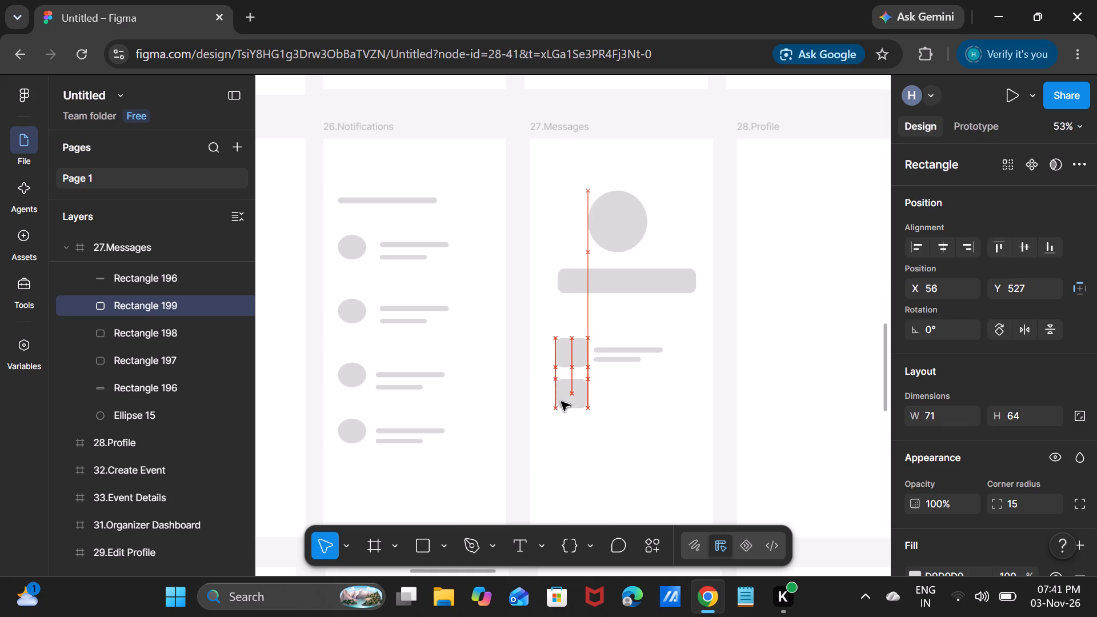
left_click_drag(561, 402, 561, 410)
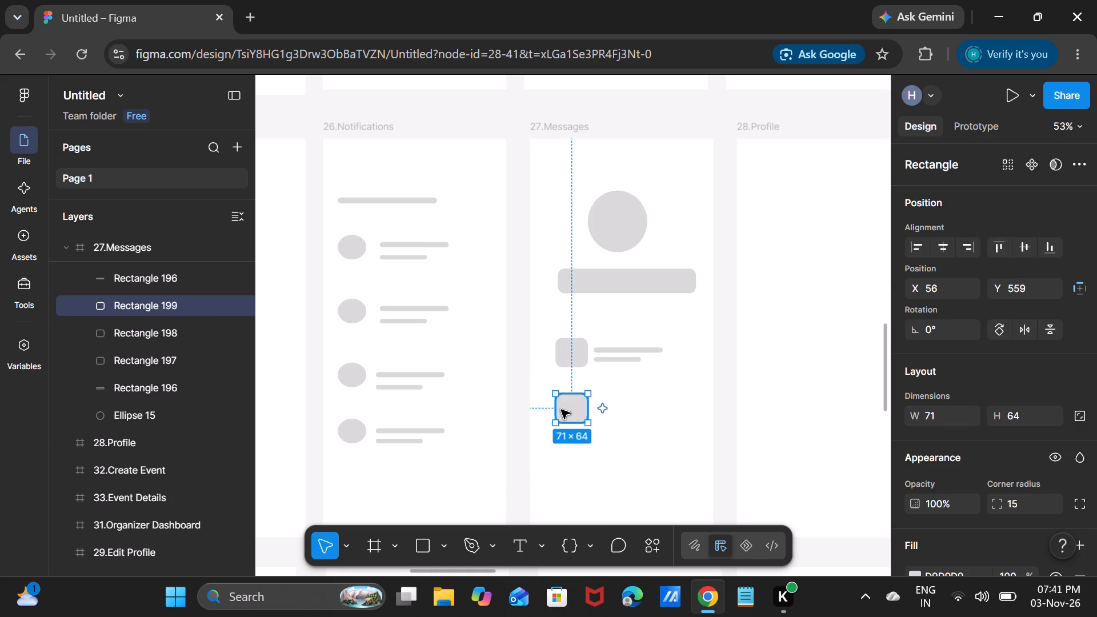
Add another copy of the 71 by 64 rounded rectangle below the second one in 27.Messages, at about X 61, Y 692.
key("ctrl+c")
key("ctrl+v")
left_click_drag(561, 410, 561, 411)
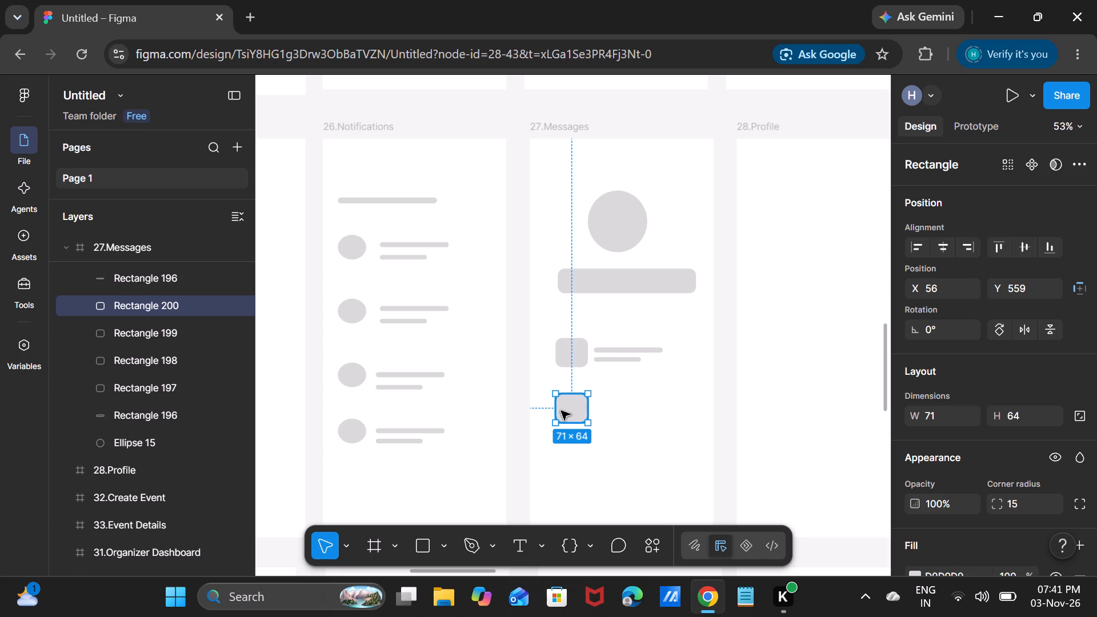
left_click_drag(561, 411, 564, 483)
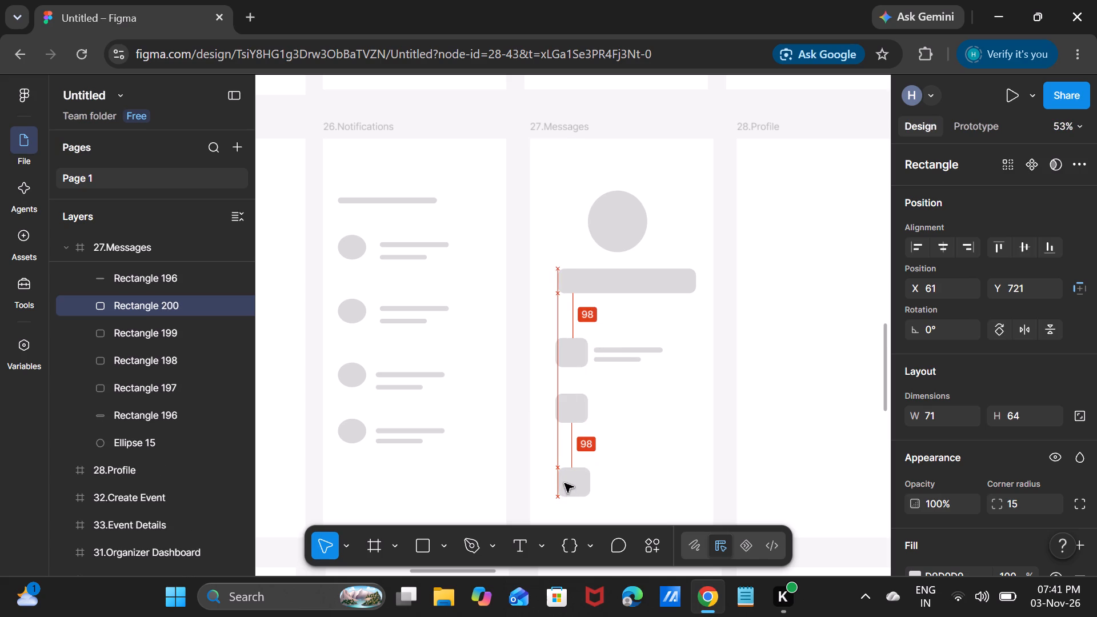
left_click_drag(564, 483, 566, 477)
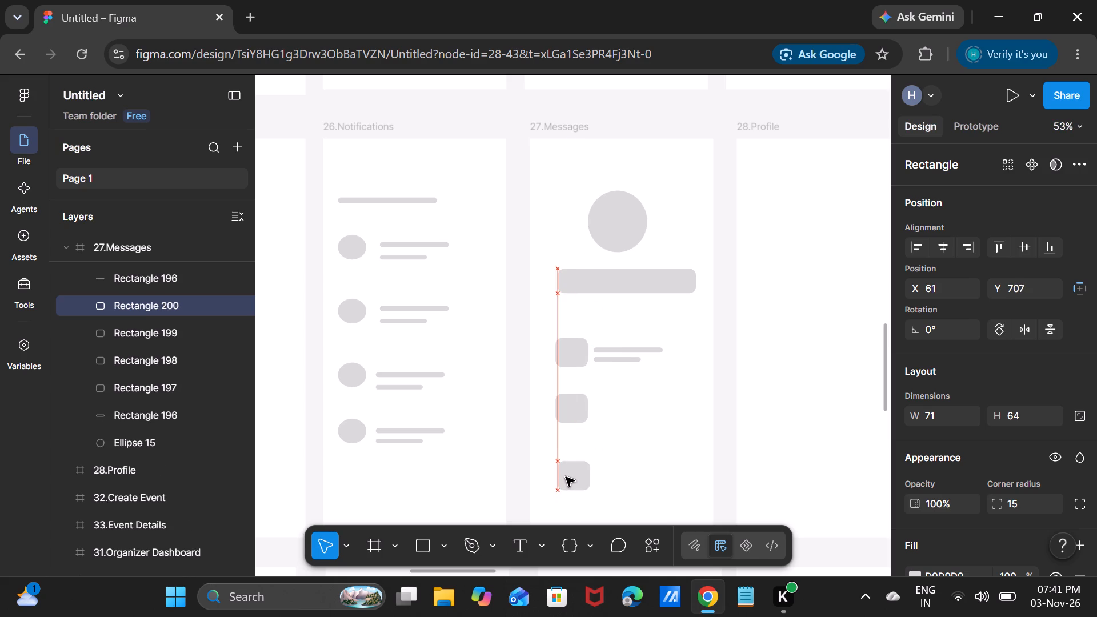
left_click_drag(566, 477, 566, 471)
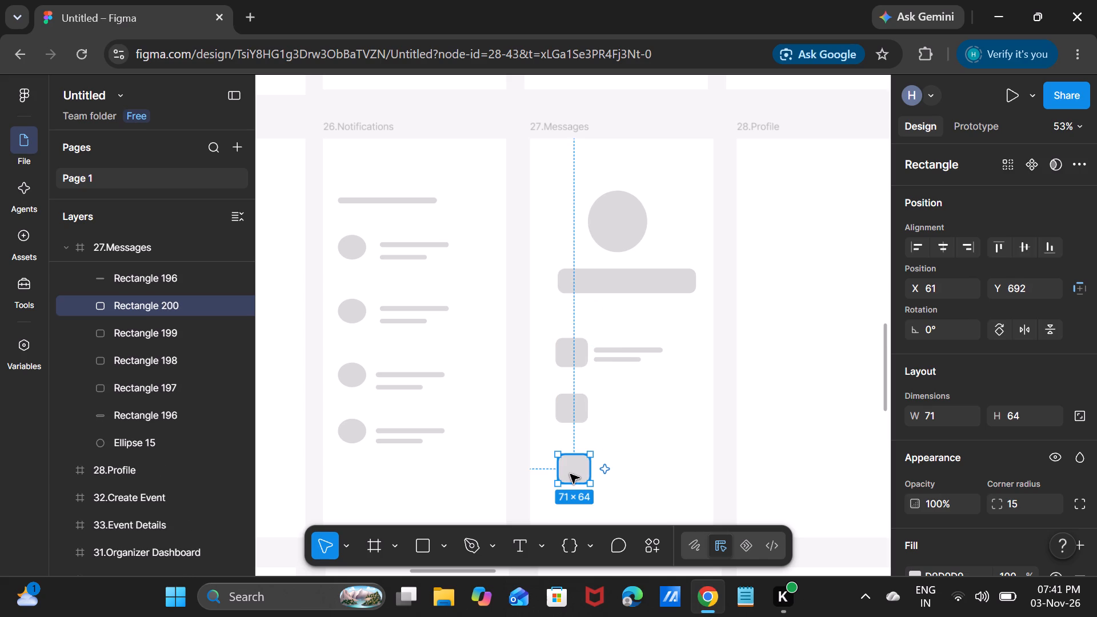
Duplicate the 151 by 11 bar in 27.Messages and place the copy beside the second small rectangle, at about X 140, Y 580.
scroll(570, 474, "down", 1)
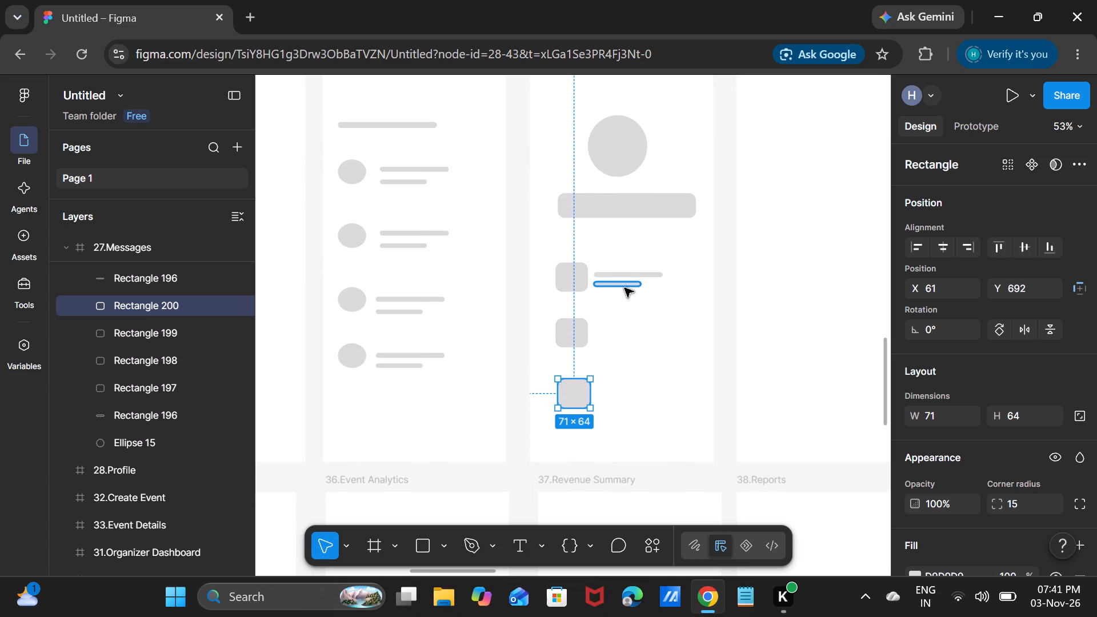
left_click(628, 275)
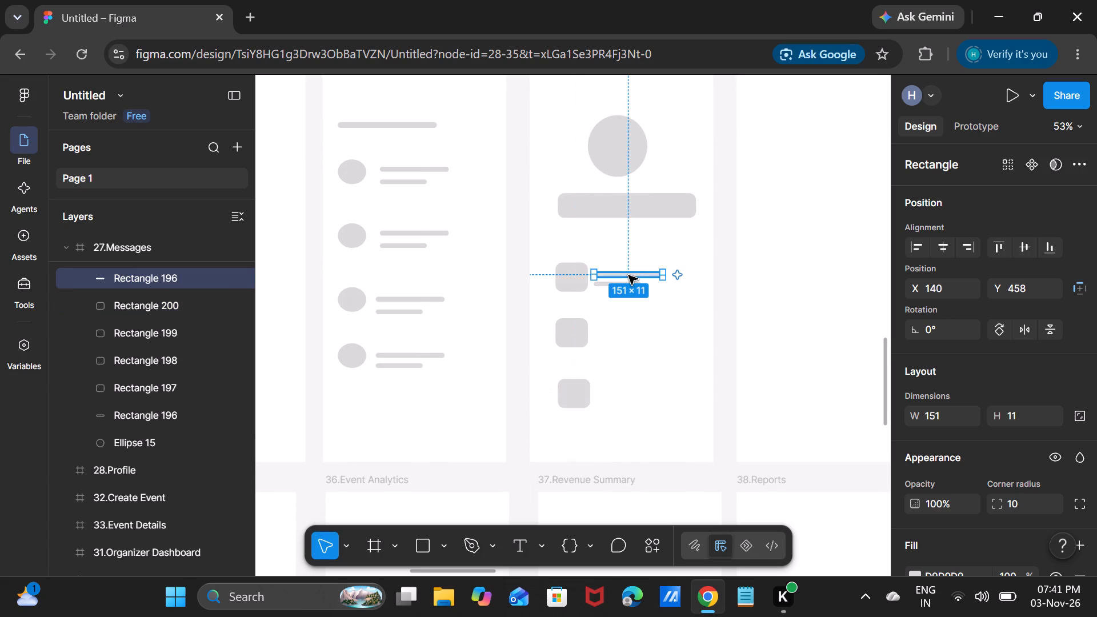
key("ctrl+v")
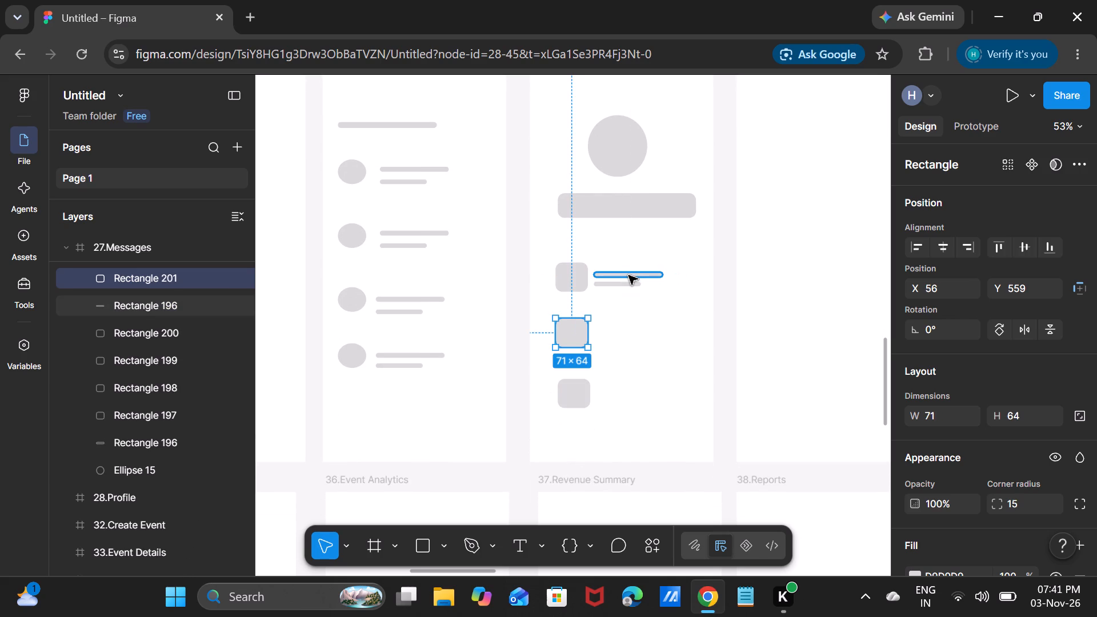
left_click(651, 349)
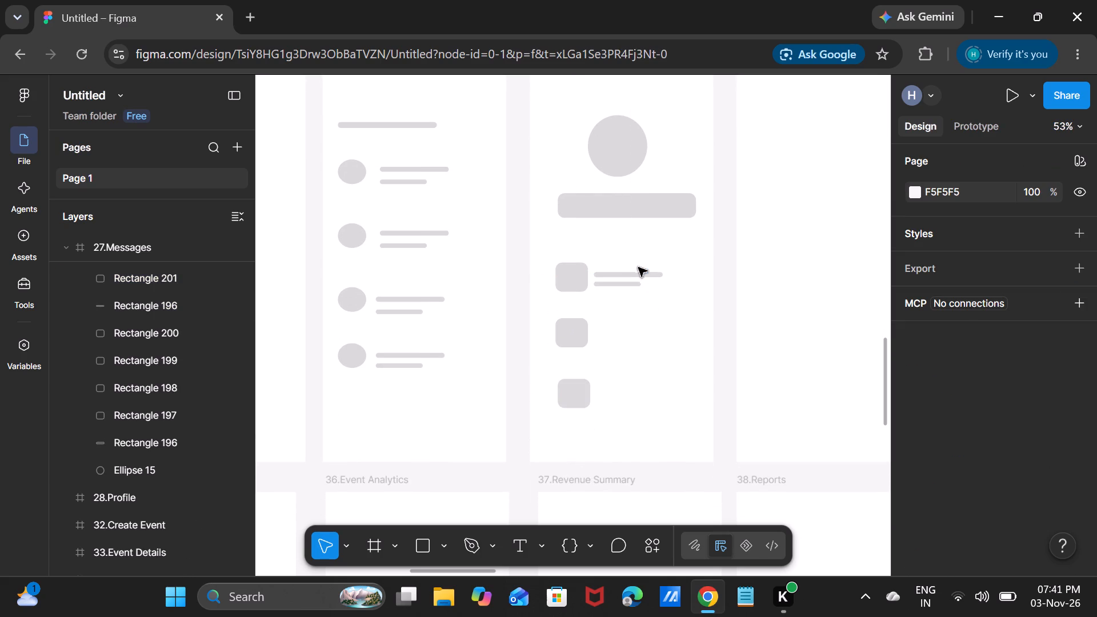
left_click(637, 271)
key("ctrl+c")
key("ctrl+v")
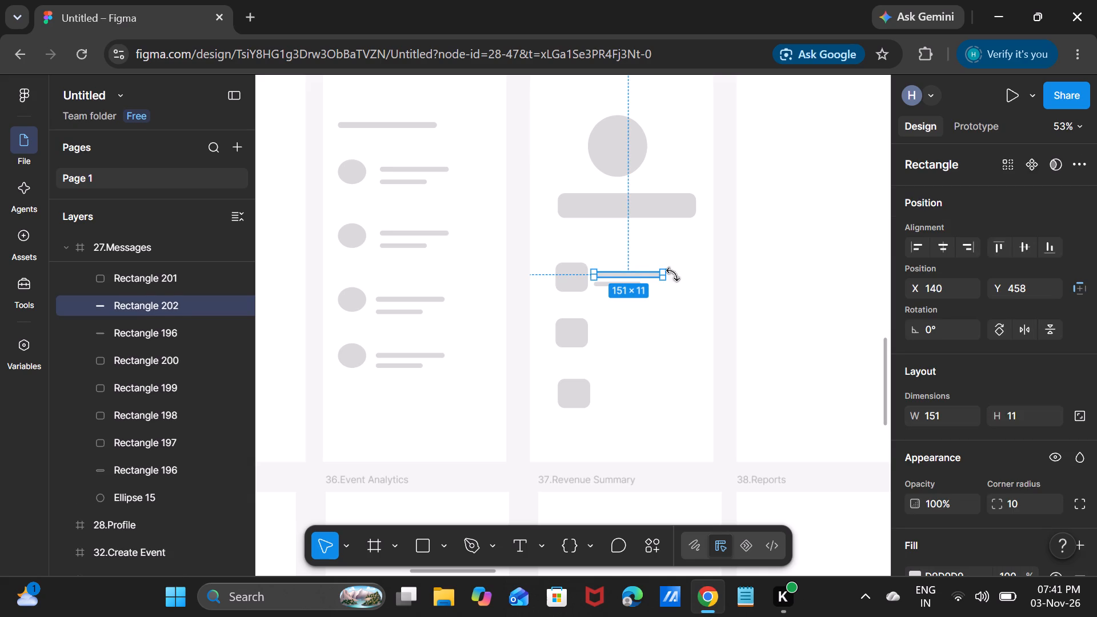
left_click_drag(654, 274, 654, 284)
left_click_drag(654, 284, 654, 324)
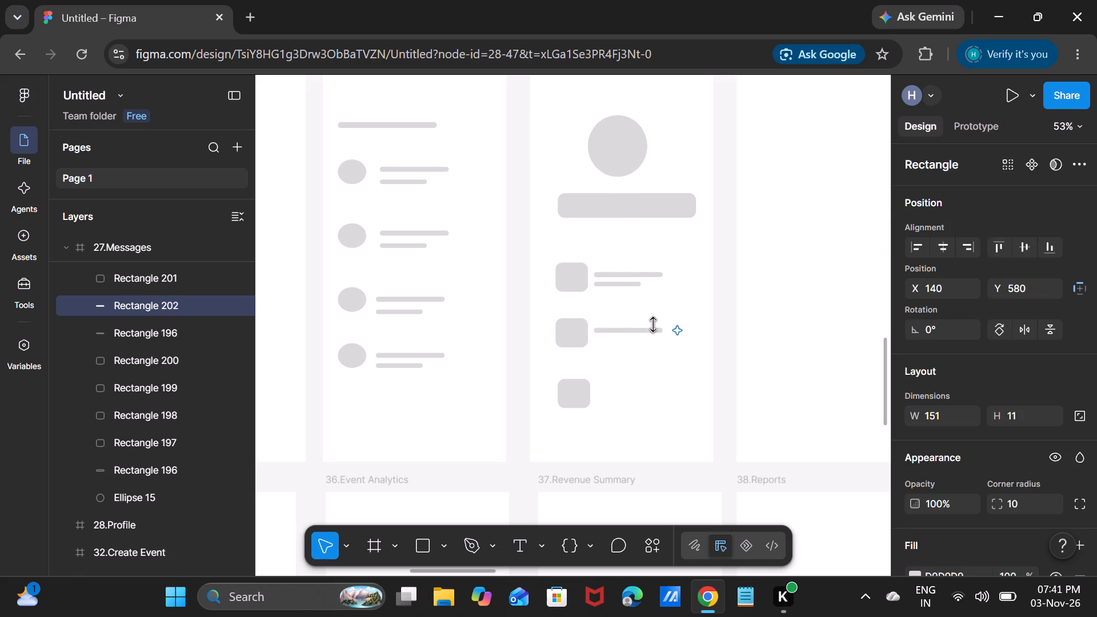
Duplicate the 103 by 10 bar in 27.Messages and place the copy under the second row's longer bar, at about X 140, Y 601.
left_click(606, 283)
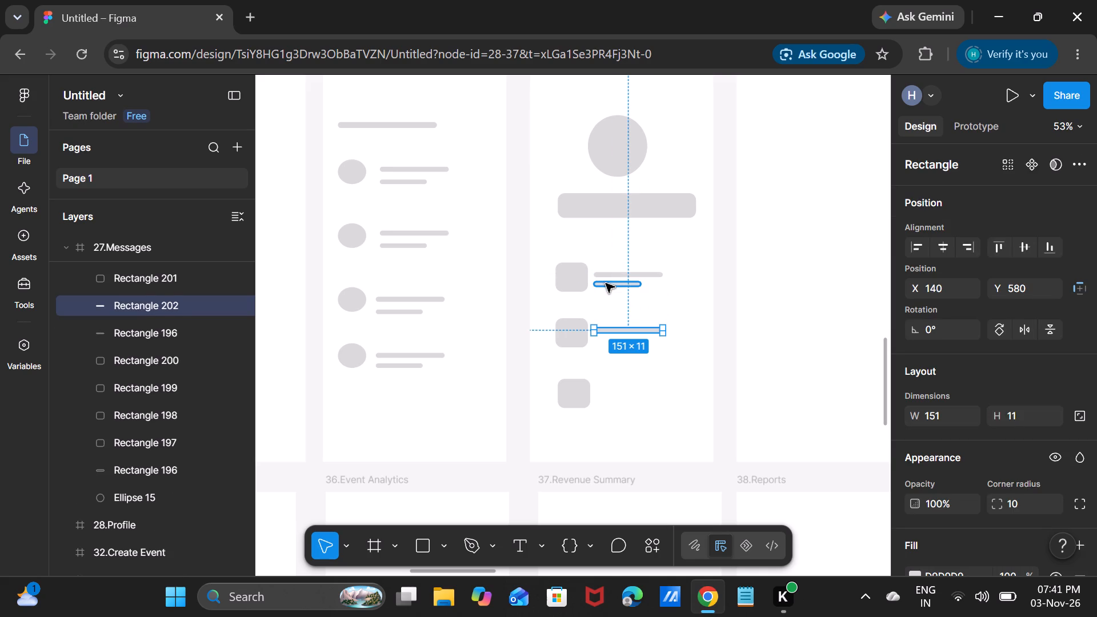
key("ctrl+c")
key("ctrl+v")
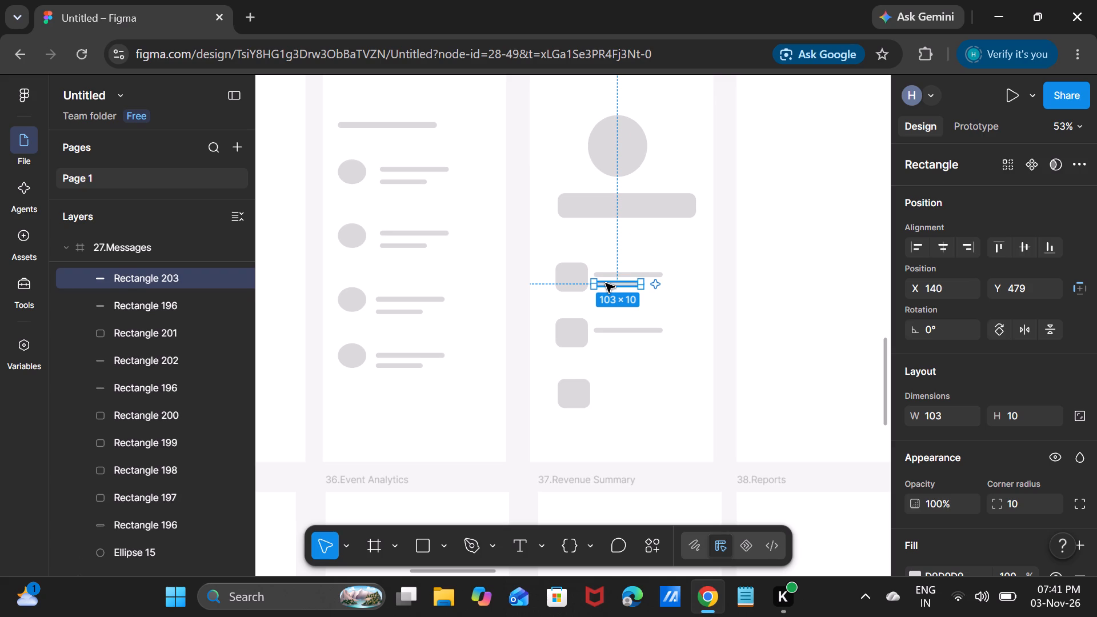
left_click_drag(606, 283, 610, 335)
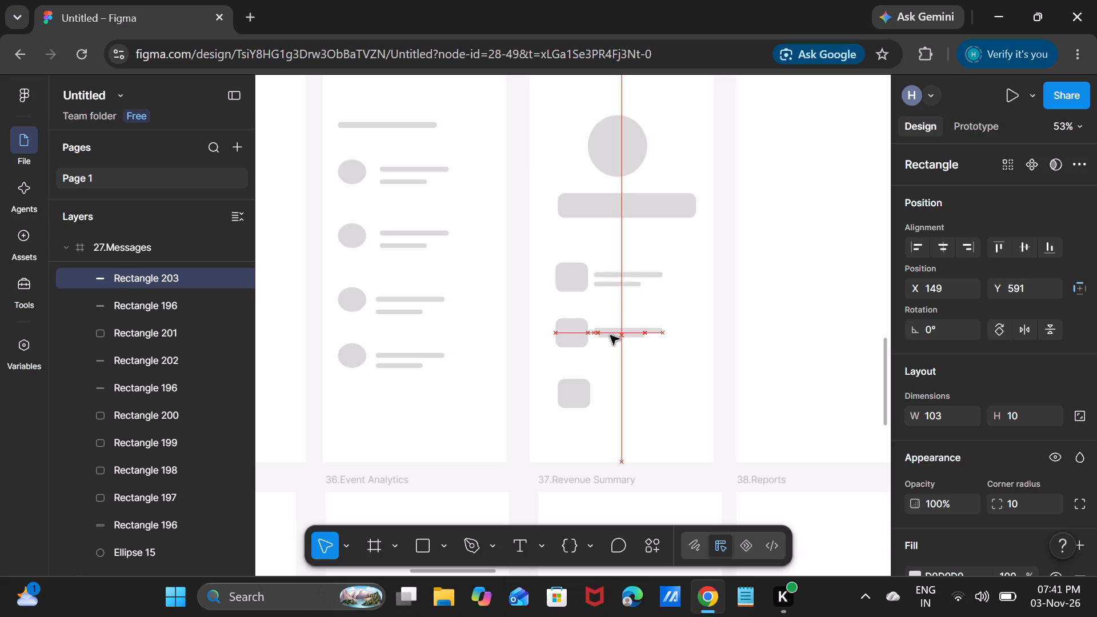
left_click_drag(610, 335, 607, 340)
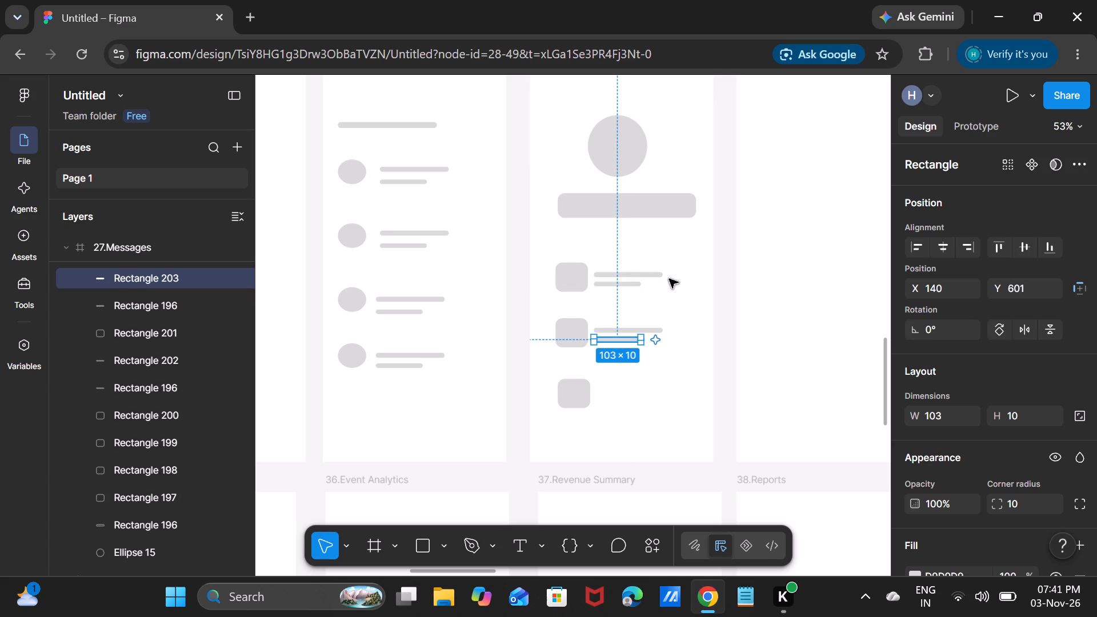
left_click(676, 272)
Duplicate the first row's 151 by 11 bar in 27.Messages and place the copy beside the third small rectangle, at about X 140, Y 702.
left_click(649, 277)
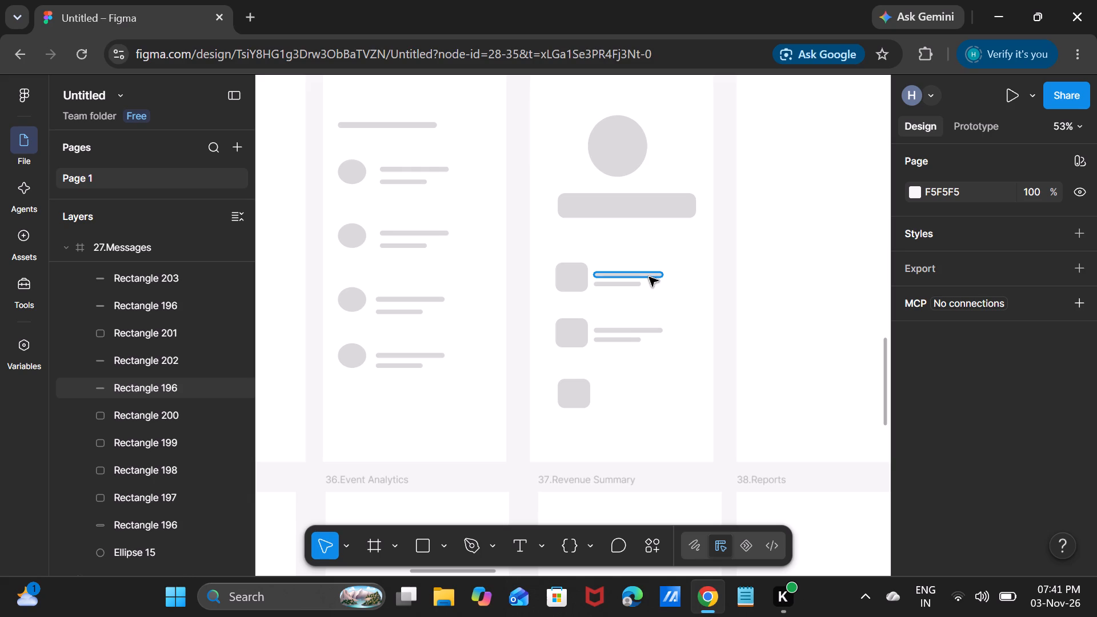
key("ctrl+c")
key("ctrl+v")
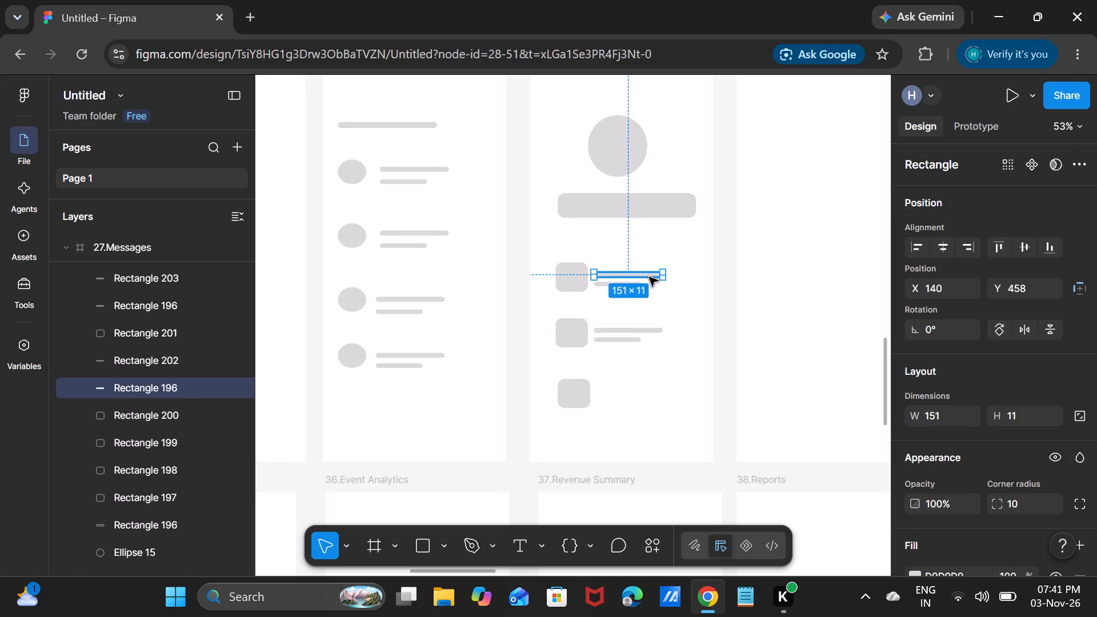
left_click_drag(649, 277, 640, 389)
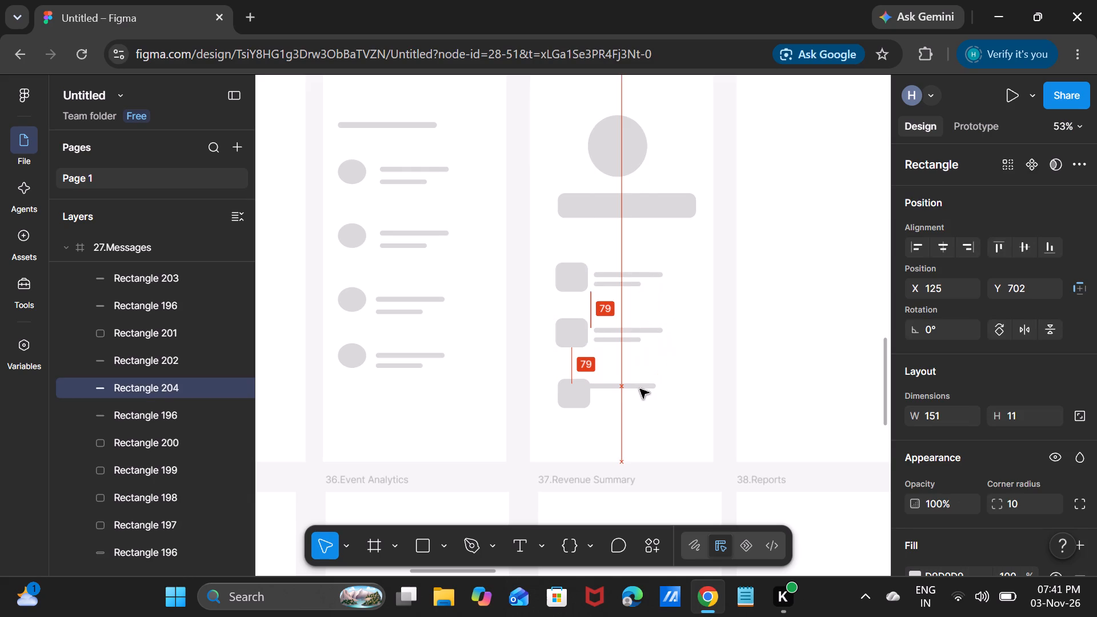
left_click_drag(640, 389, 649, 390)
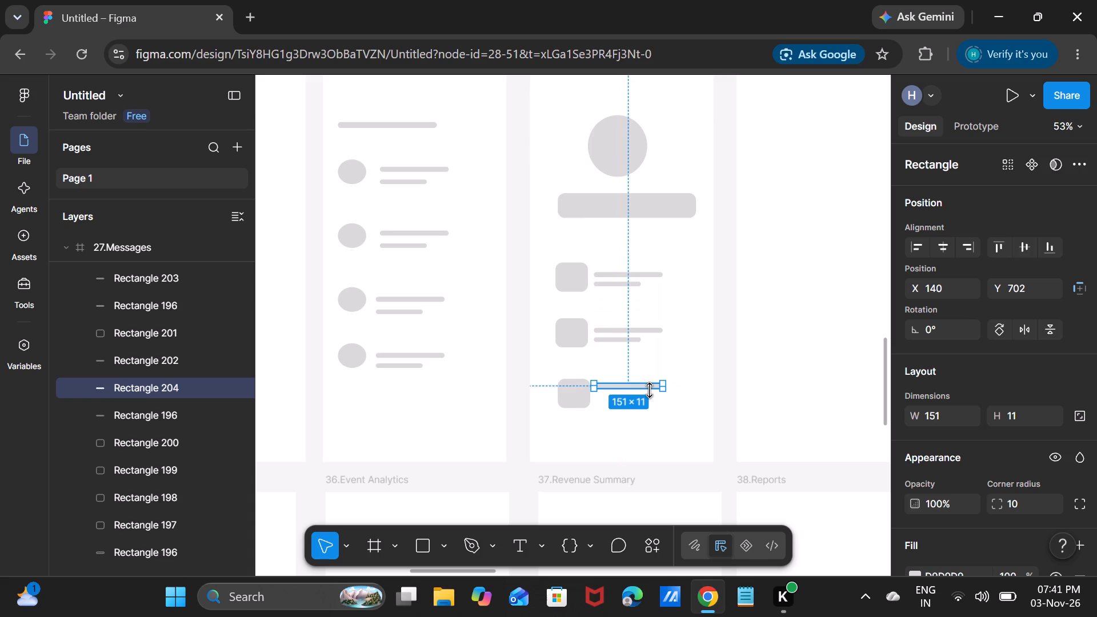
Complete the second and third rows' 103 by 10 bars in 27.Messages, with one at about X 140, Y 724 and a copy at Y 601.
left_click(628, 340)
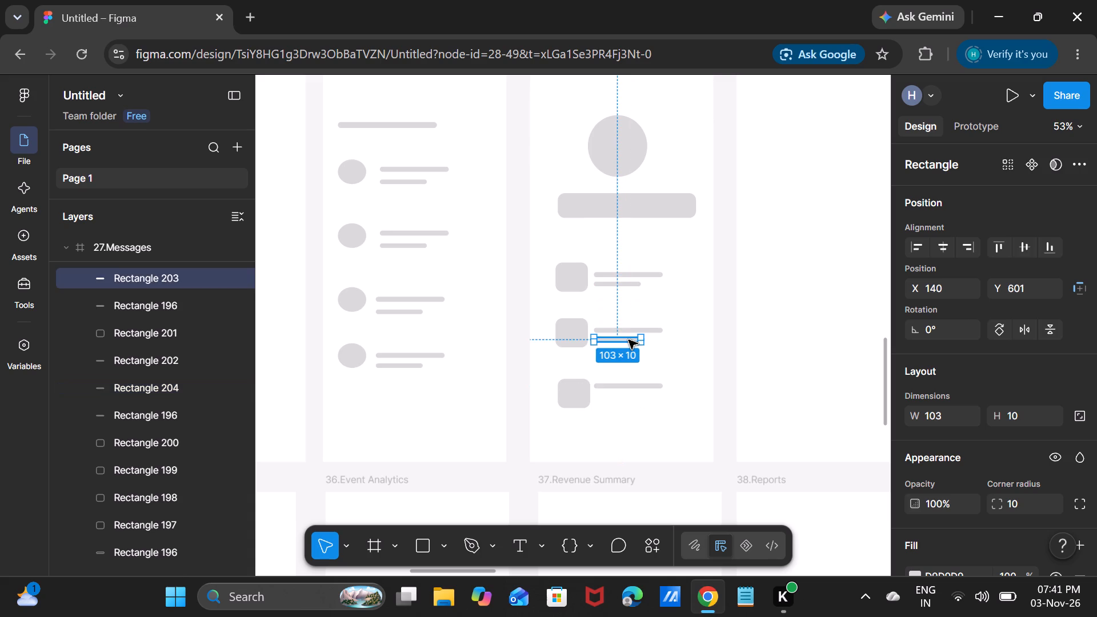
key("ctrl+c")
left_click_drag(628, 340, 631, 397)
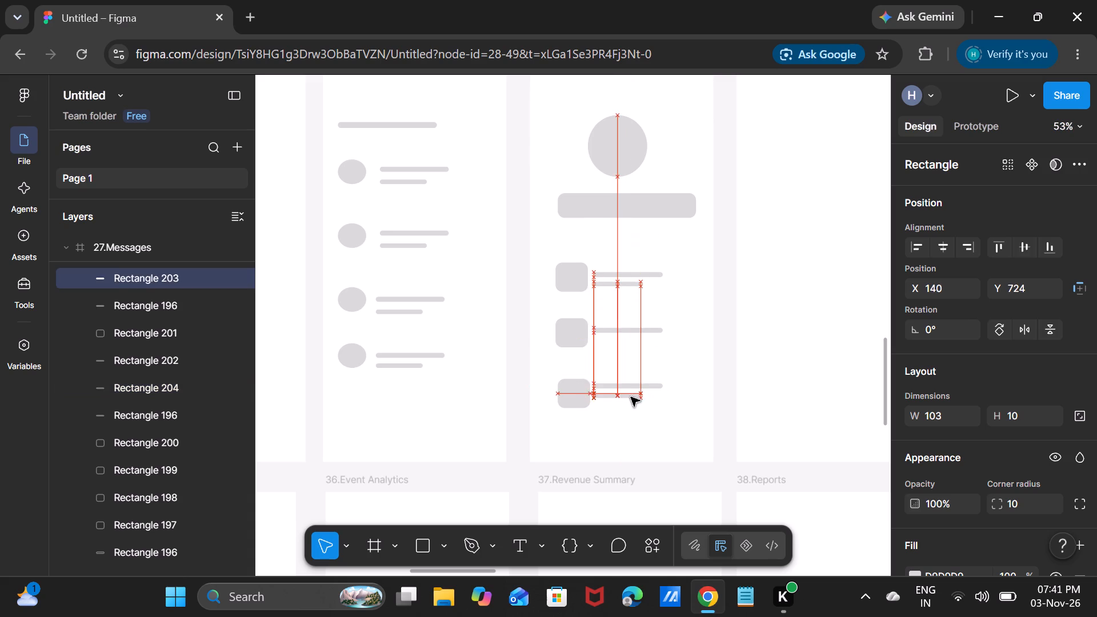
left_click_drag(631, 397, 630, 398)
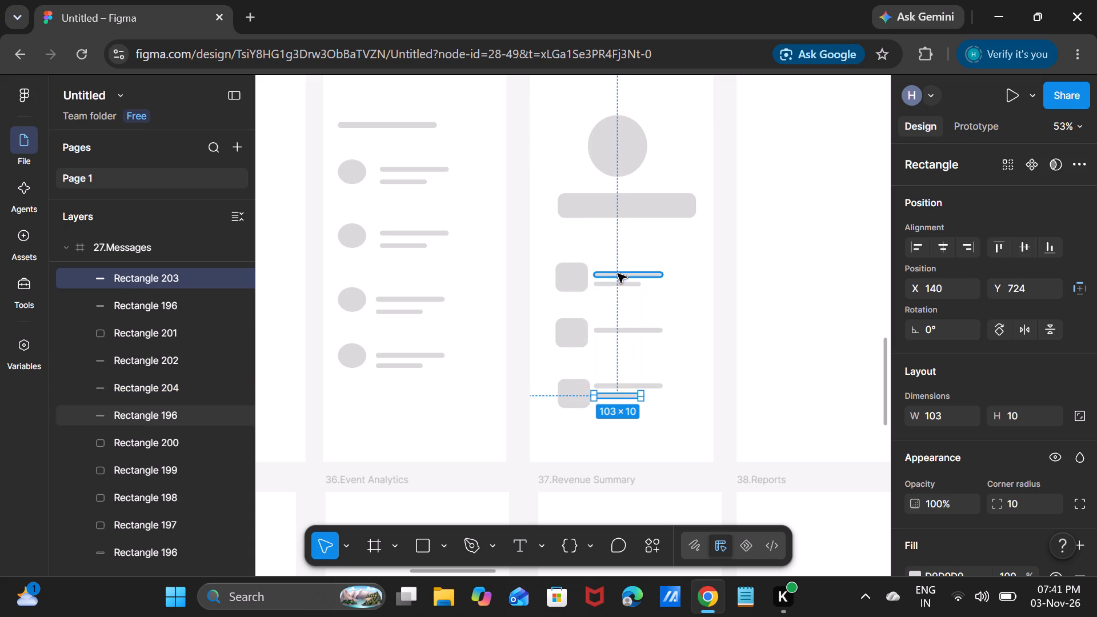
key("ctrl+v")
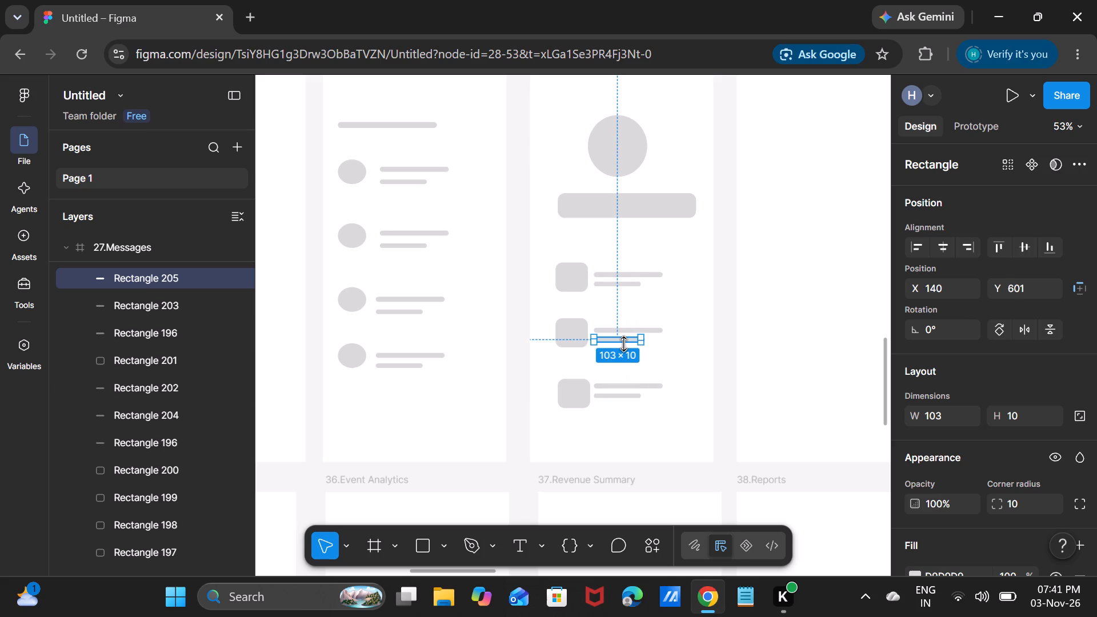
left_click(659, 453)
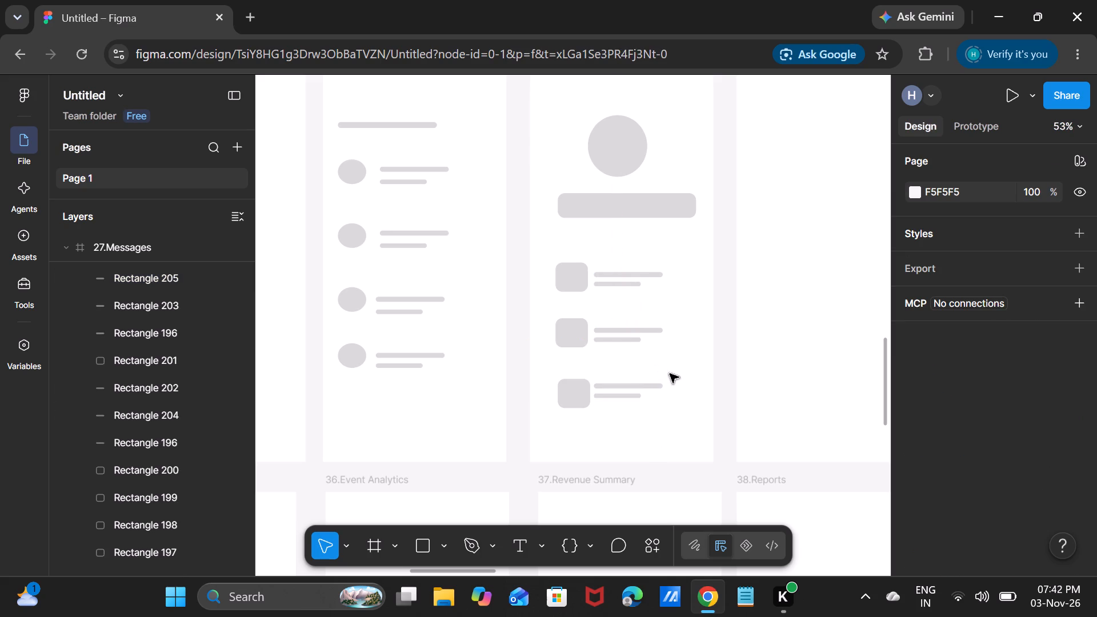
Move the 29.Edit Profile frame level with 28.Profile, at about X 2822, Y 2984, leaving a 52 gap between them.
scroll(679, 376, "left", 3)
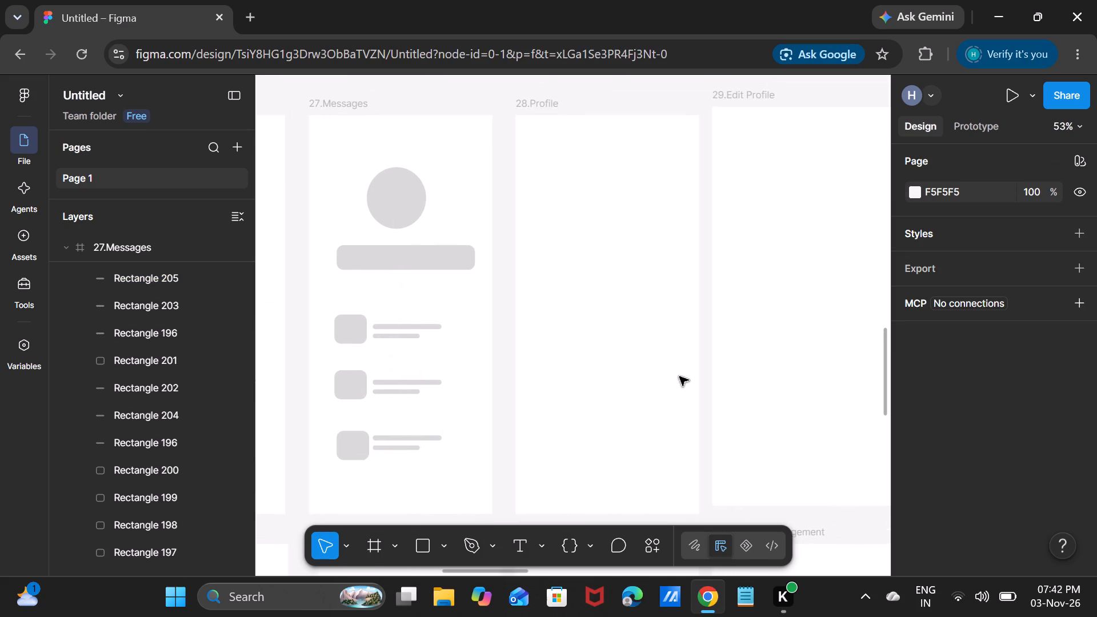
scroll(679, 376, "left", 1)
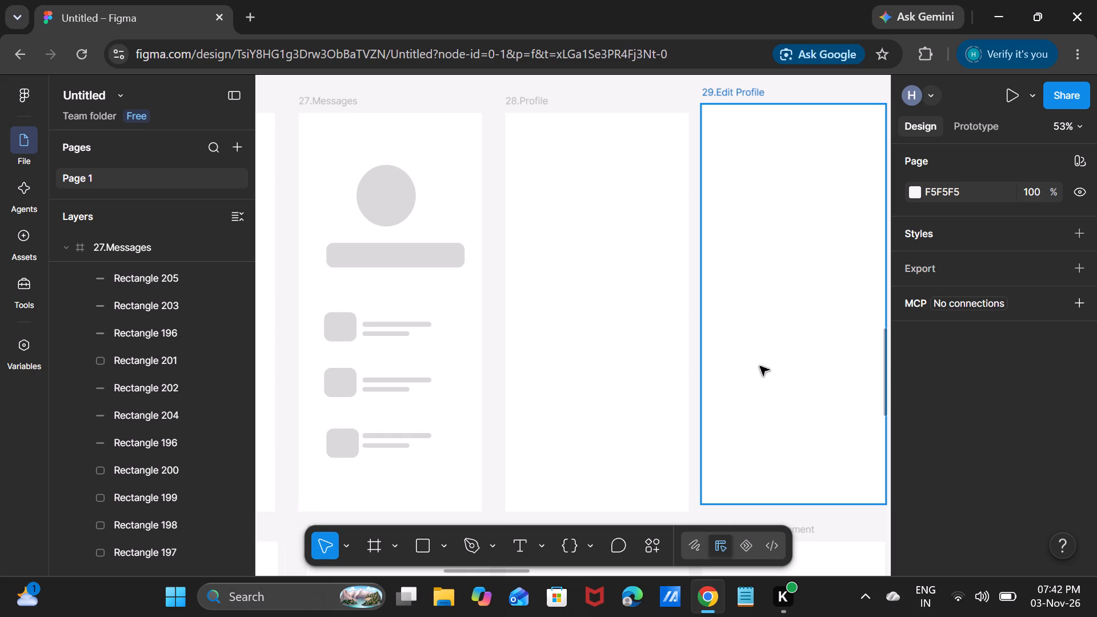
left_click_drag(760, 366, 772, 373)
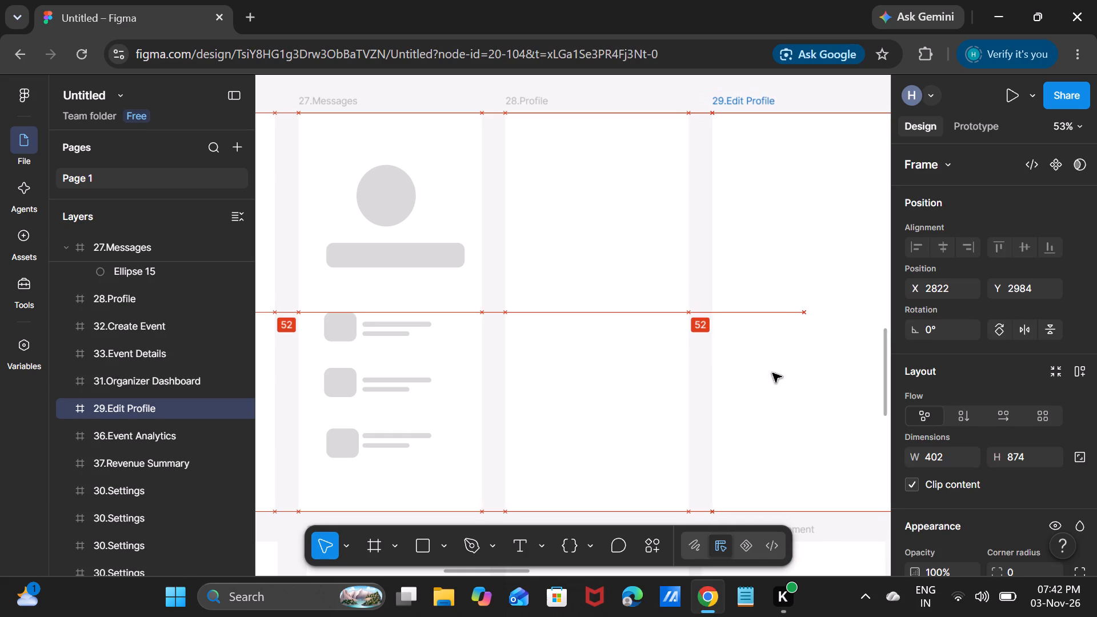
left_click_drag(772, 373, 767, 375)
Draw a thin rectangle of about 237 by 15 near the top of 28.Profile, at about X 57, Y 93.
left_click(613, 341)
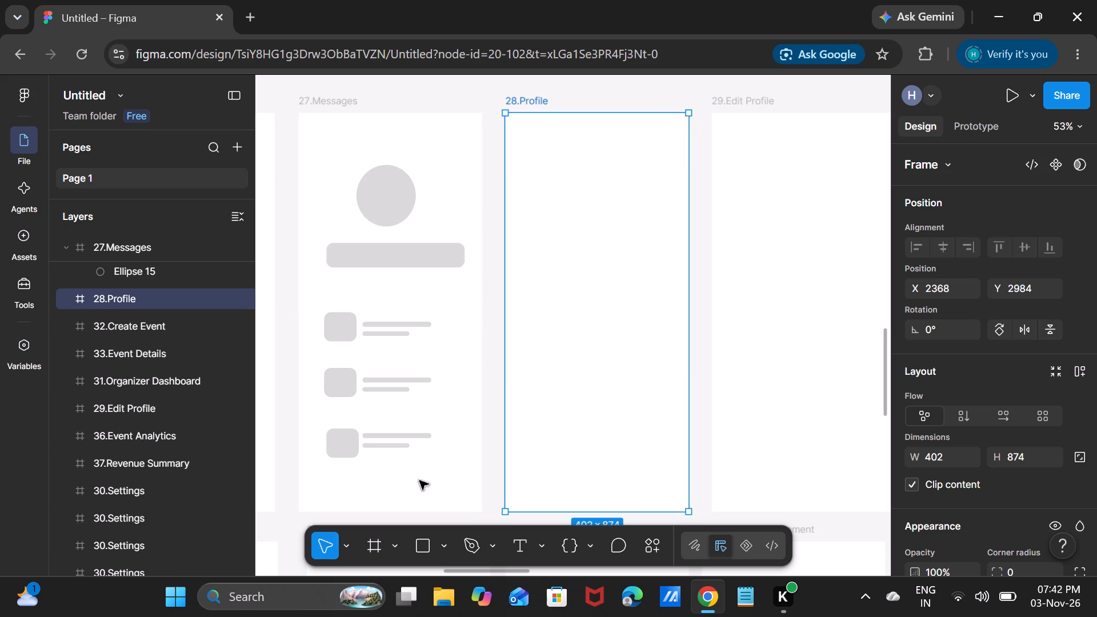
left_click(419, 540)
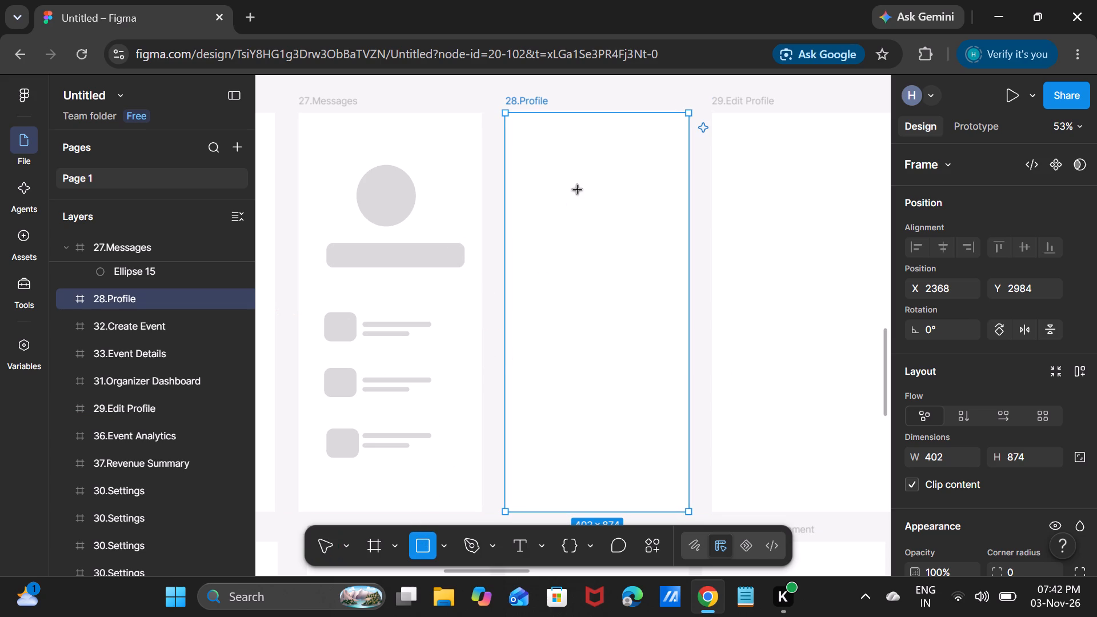
left_click_drag(531, 155, 628, 169)
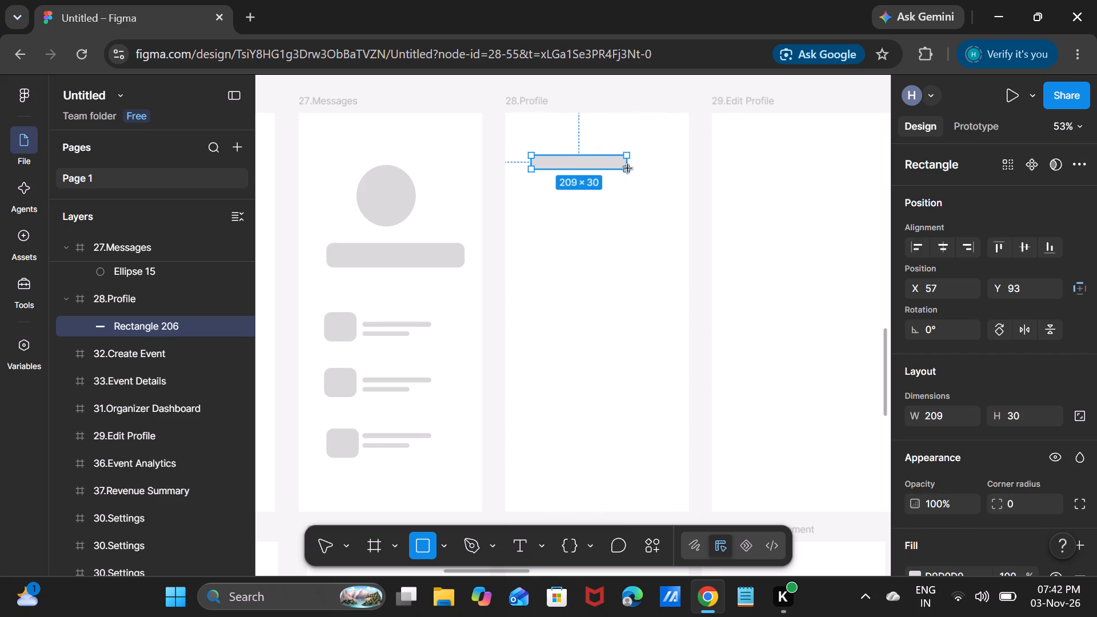
left_click_drag(628, 169, 644, 162)
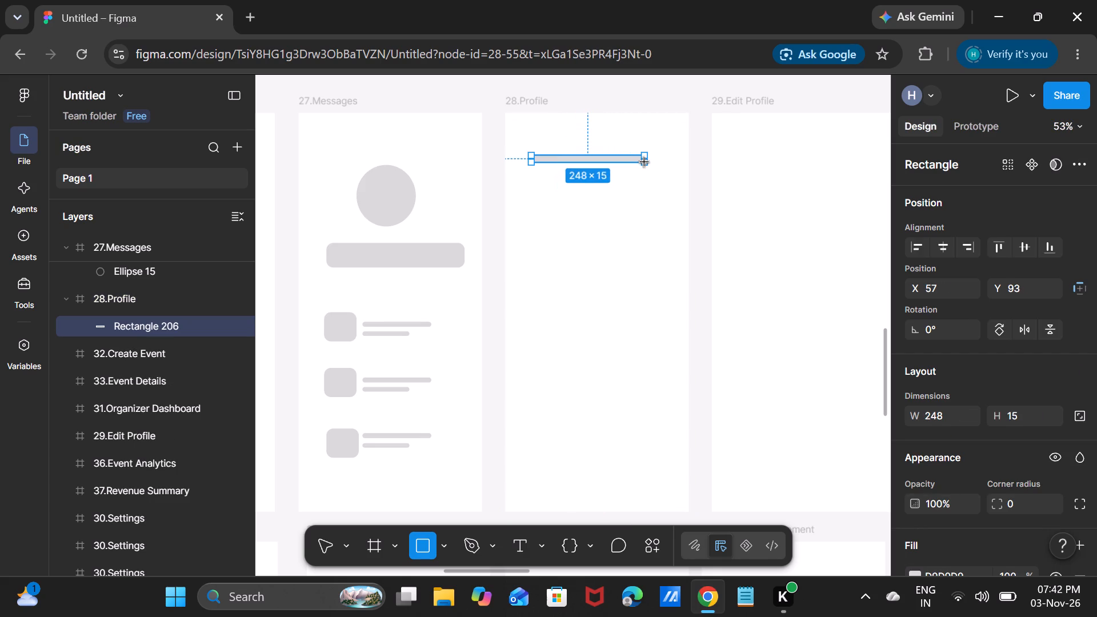
left_click_drag(644, 162, 639, 162)
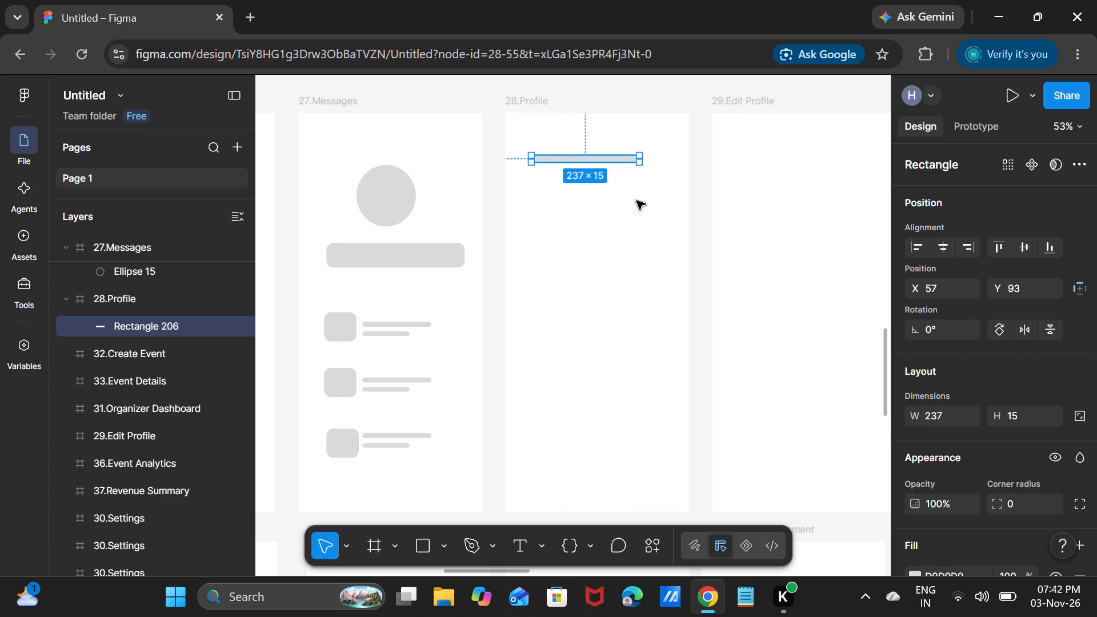
left_click(636, 201)
Set the corner radius of the thin title bar in 28.Profile to 5.
left_click(606, 159)
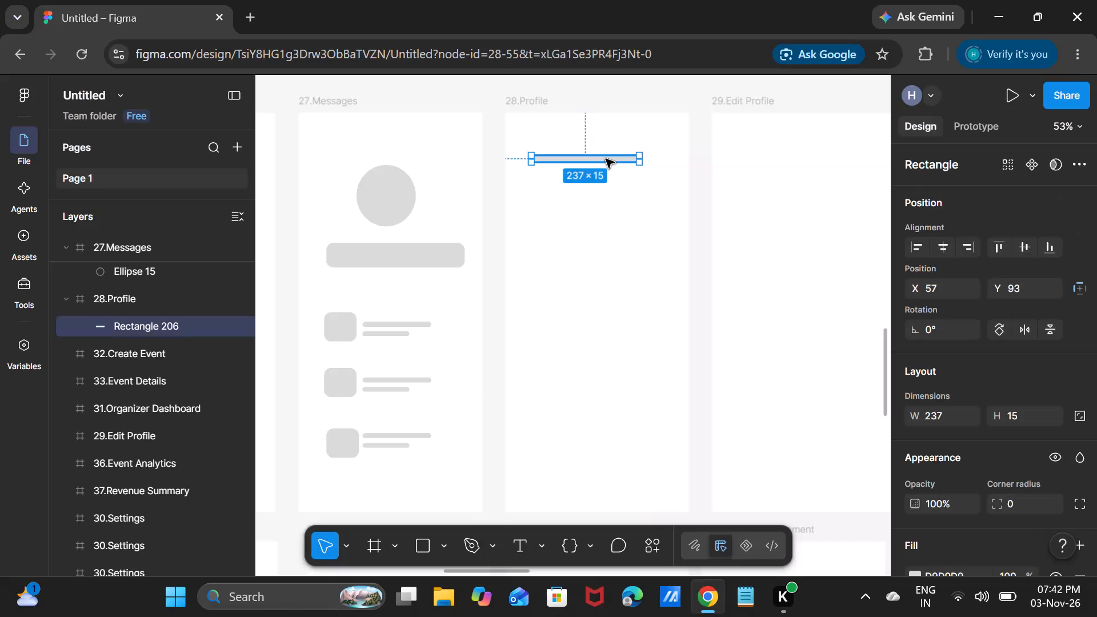
double_click(1028, 500)
key("BackSpace")
key("5")
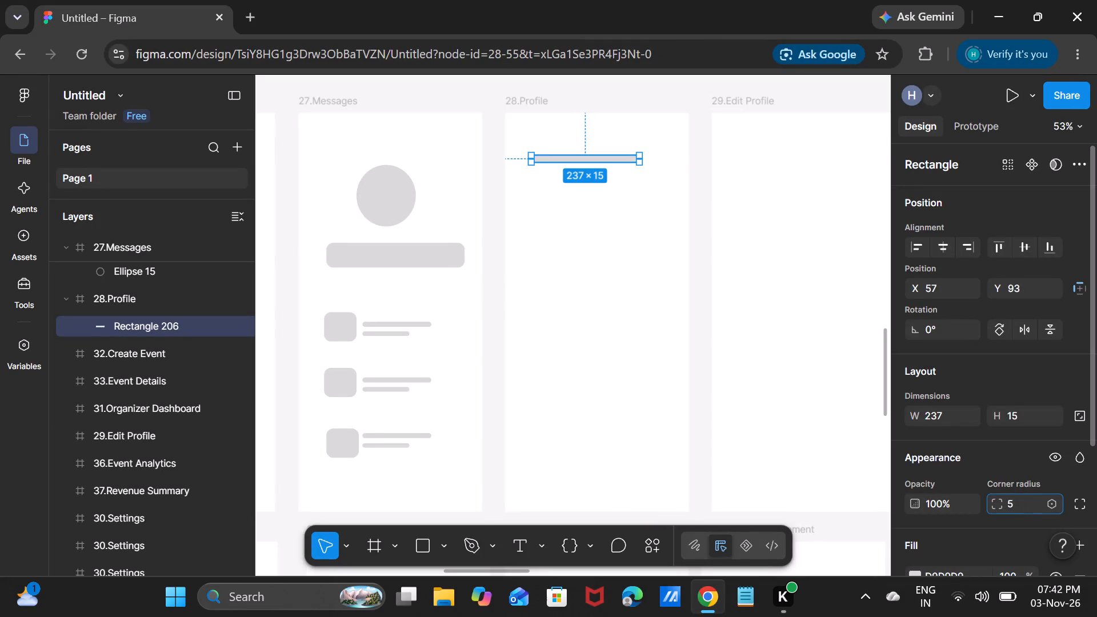
key("Return")
key("Return")
left_click(593, 343)
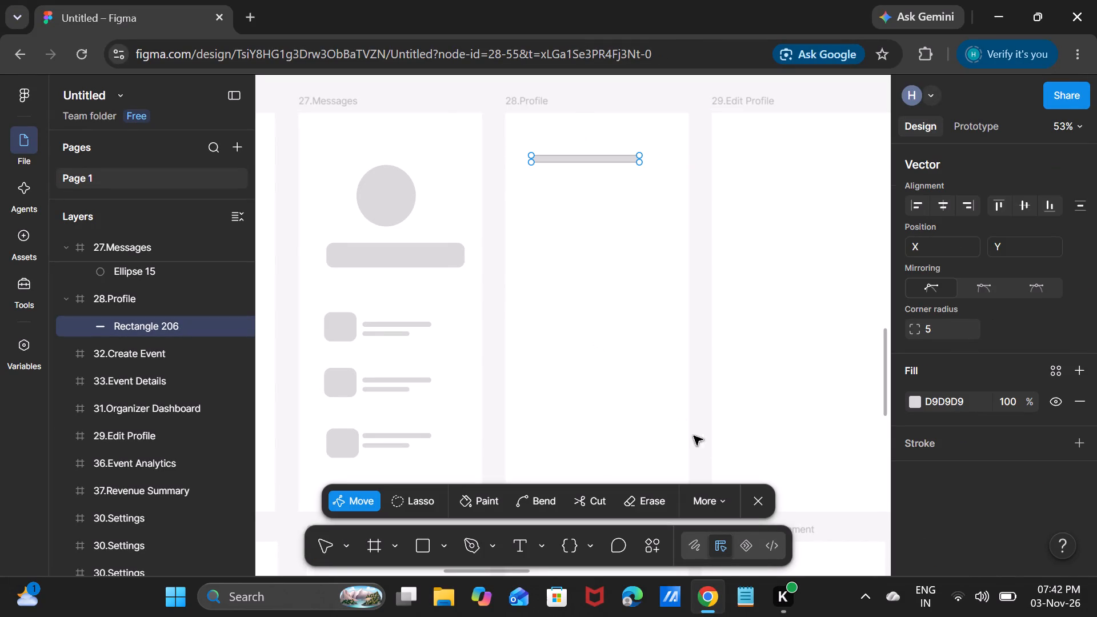
left_click(756, 498)
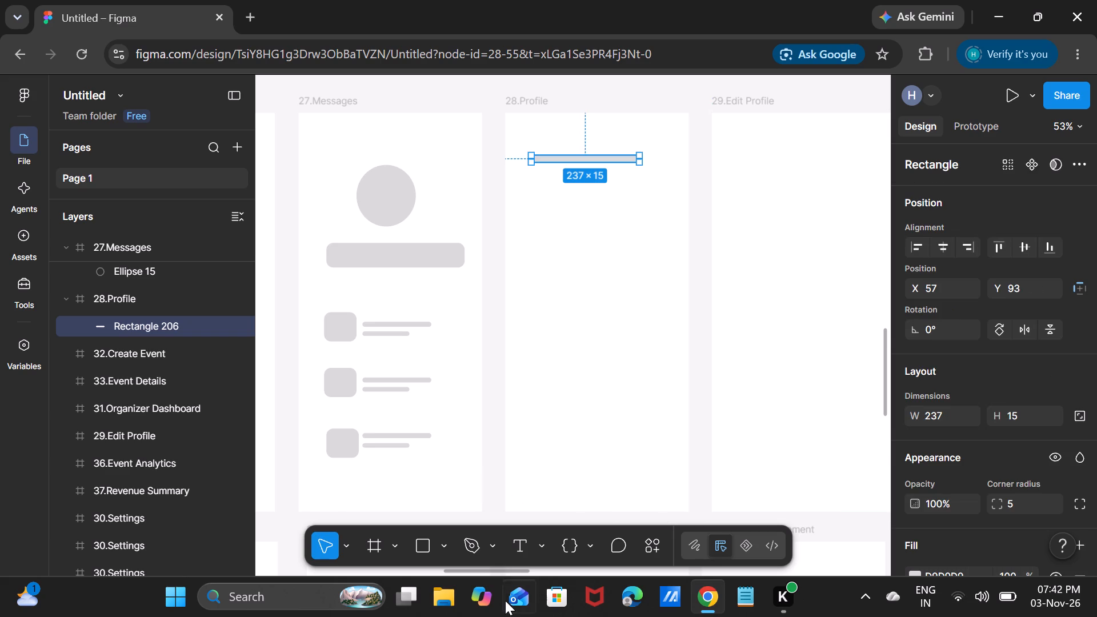
Draw a rectangle of about 312 by 70 below the title bar in 28.Profile, at about X 63, Y 198.
left_click(427, 538)
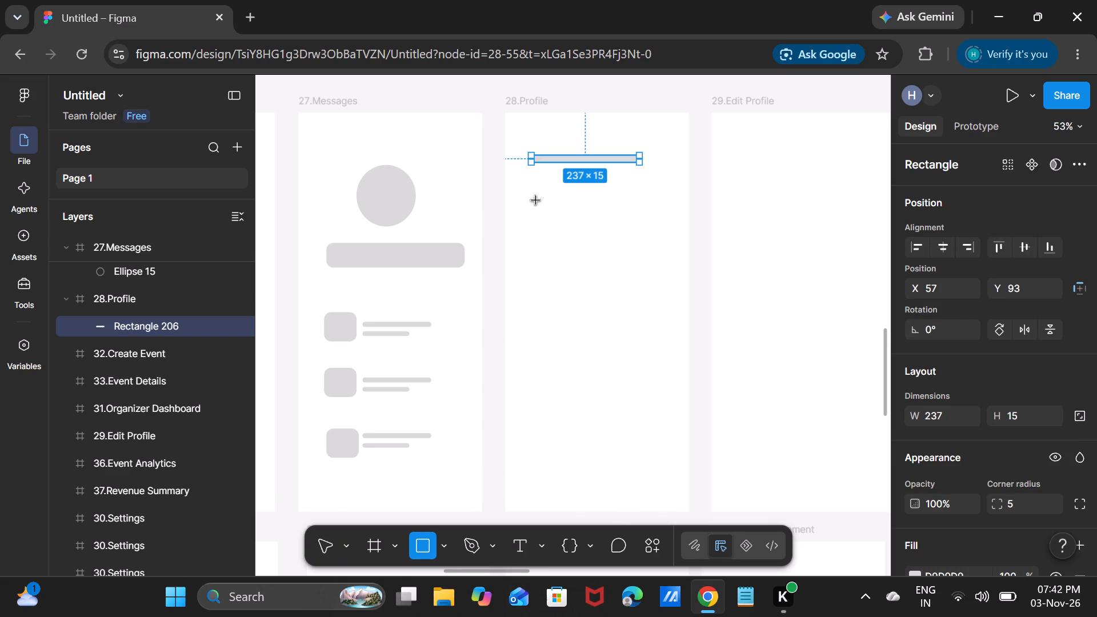
left_click_drag(534, 203, 668, 246)
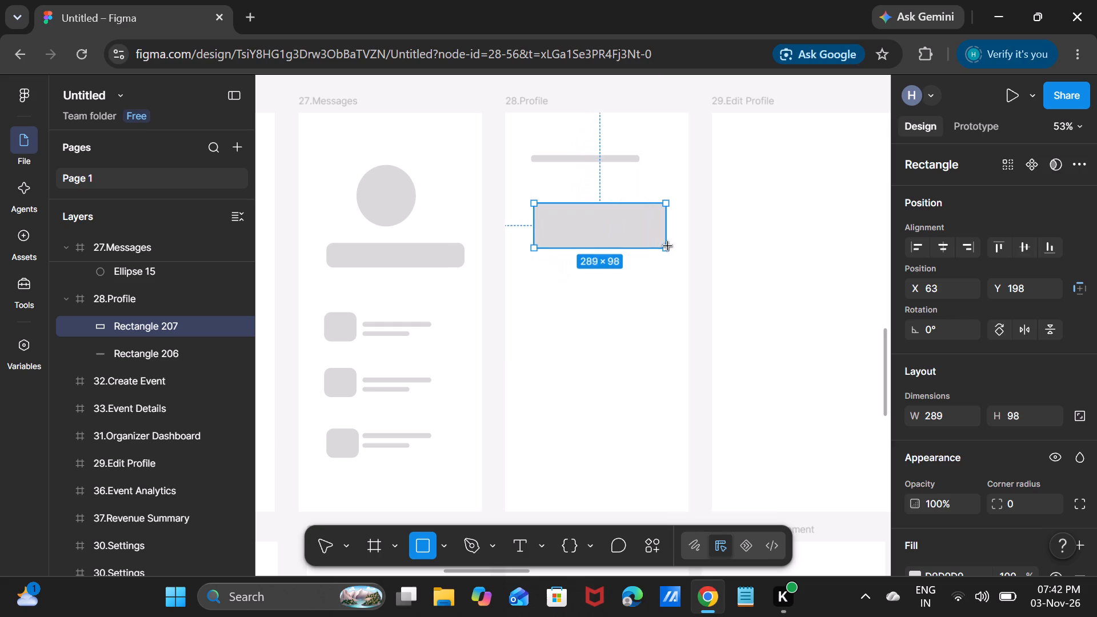
left_click_drag(668, 246, 676, 235)
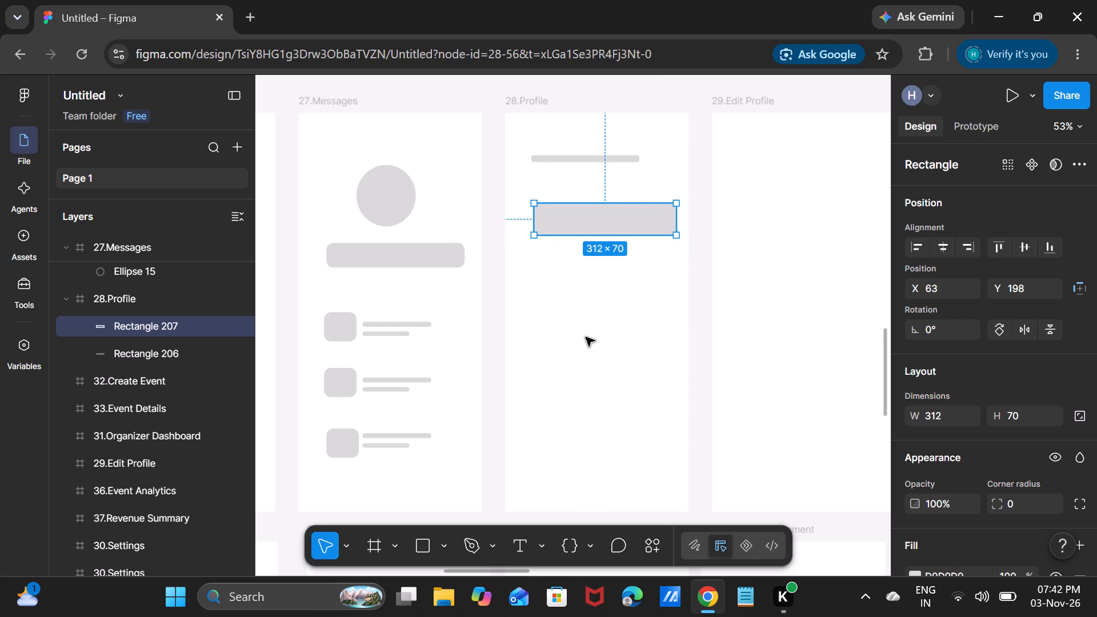
left_click(586, 337)
Duplicate the 312 by 70 rectangle in 28.Profile and place the copy directly below it, at about X 63, Y 330.
left_click(582, 217)
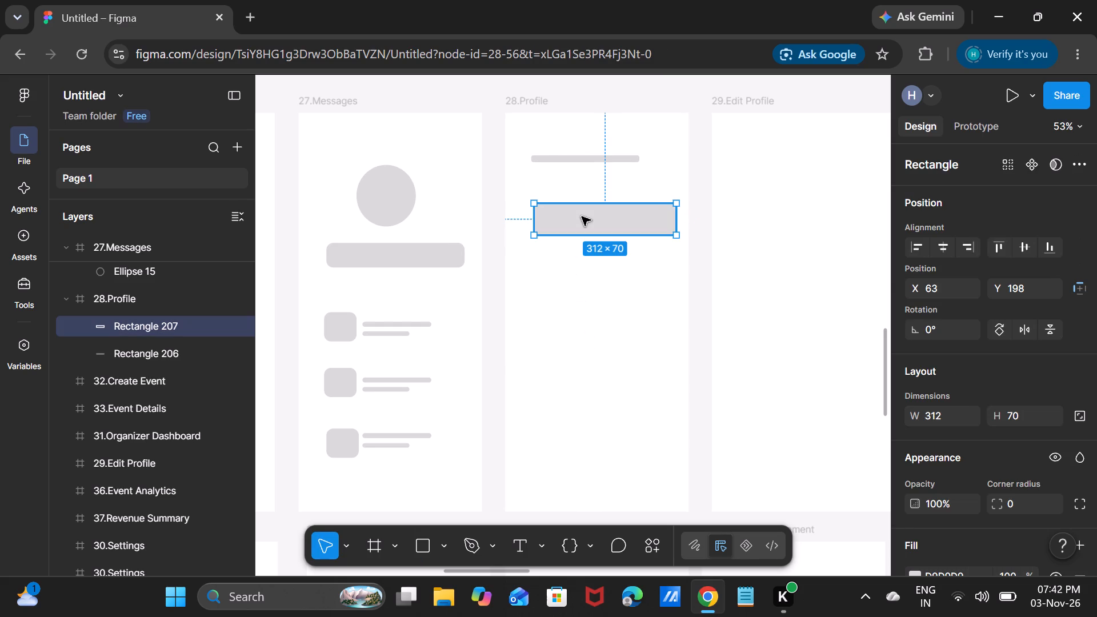
key("ctrl+c")
key("ctrl+v")
left_click_drag(582, 217, 572, 275)
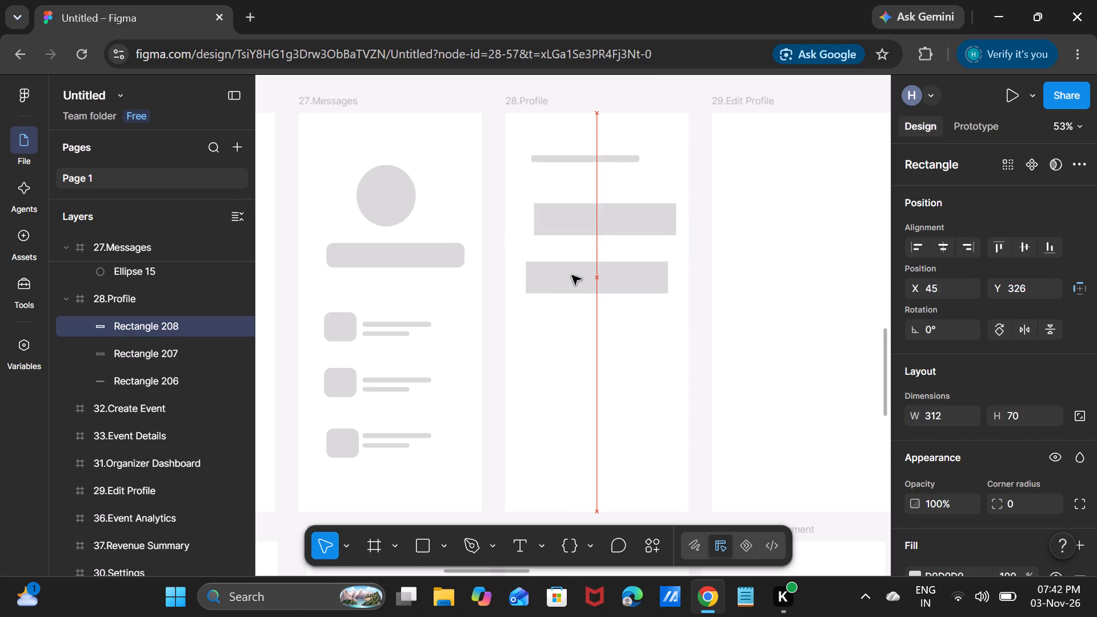
left_click_drag(572, 275, 584, 277)
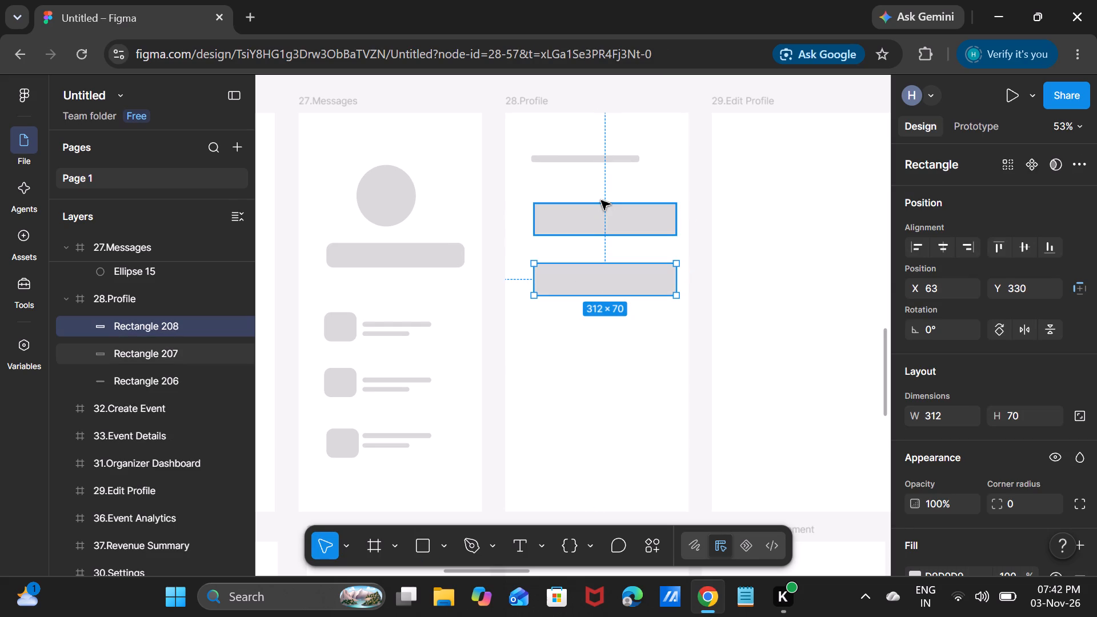
Extend the left edges of both large rectangles in 28.Profile to X 44, making each about 331 wide.
left_click(601, 201)
left_click_drag(532, 218, 525, 219)
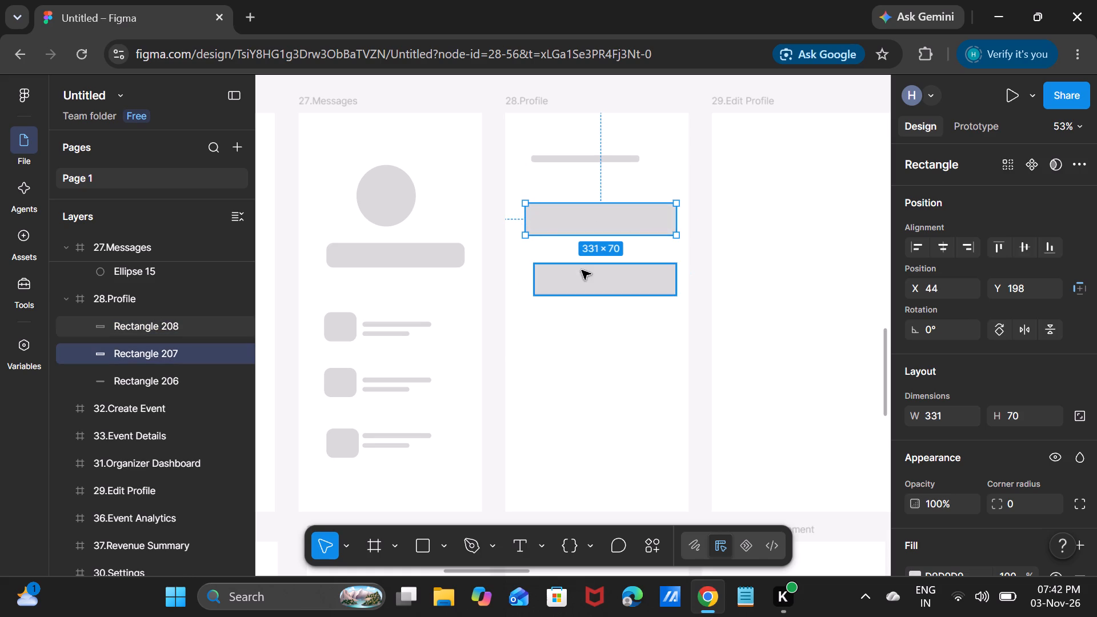
left_click(582, 276)
left_click_drag(529, 280, 523, 281)
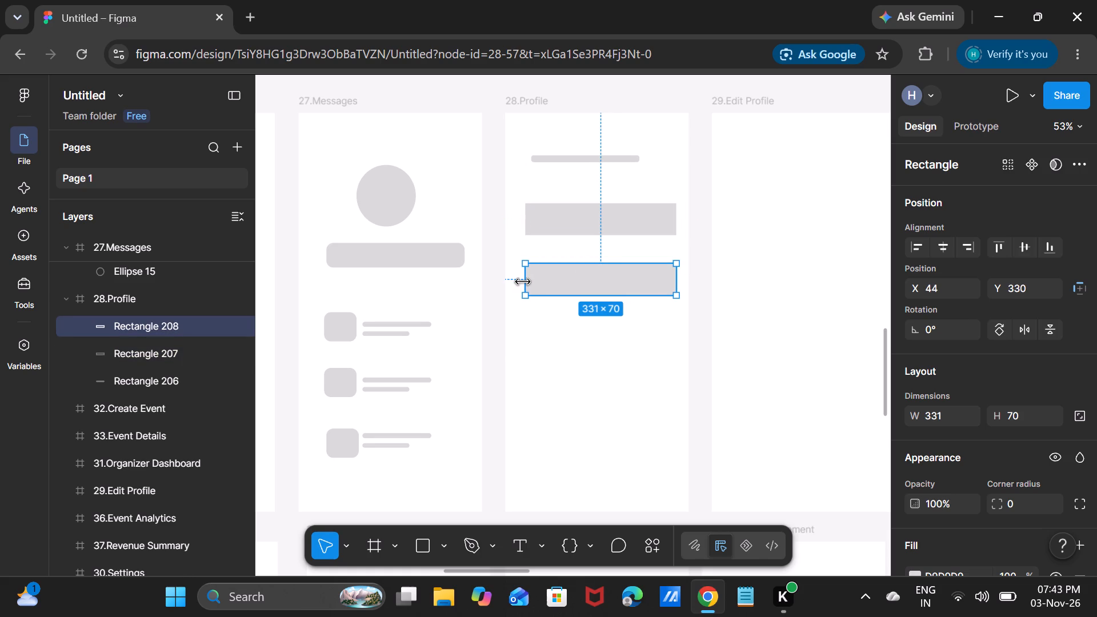
Duplicate the second 331 by 70 rectangle in 28.Profile and place the copy evenly spaced below it at X 44, Y 462.
key("ctrl+c")
key("ctrl+v")
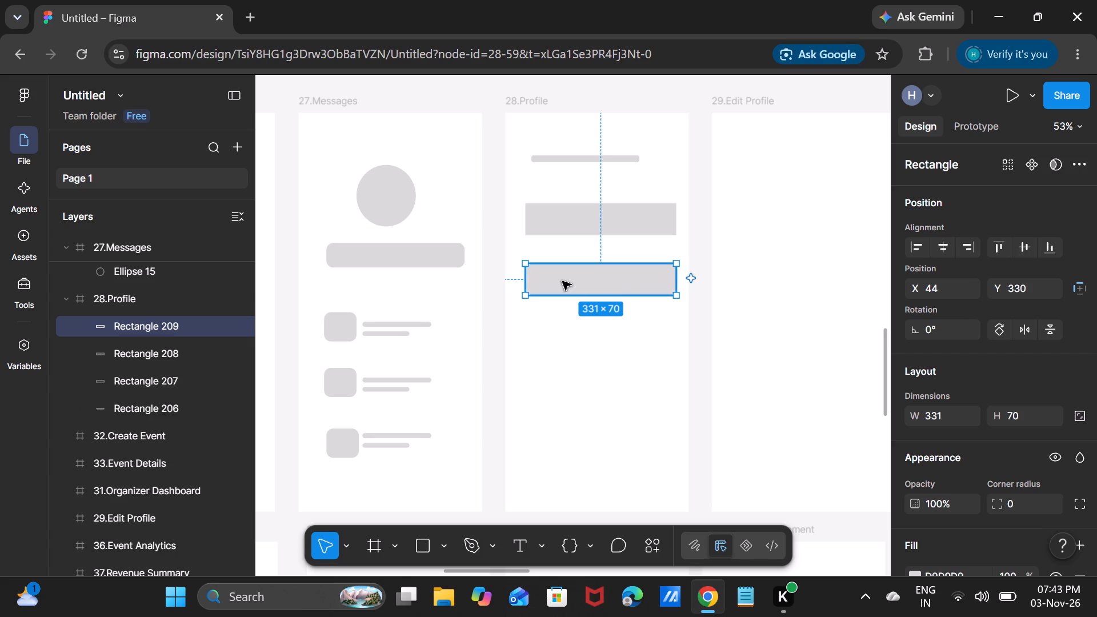
left_click_drag(580, 279, 575, 345)
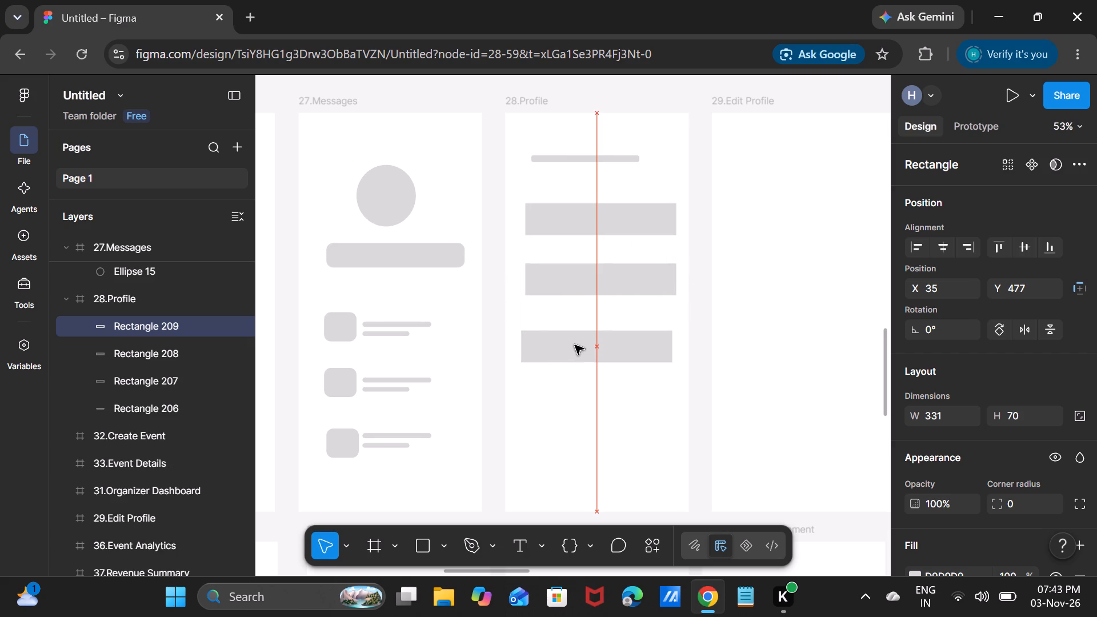
left_click_drag(575, 345, 579, 340)
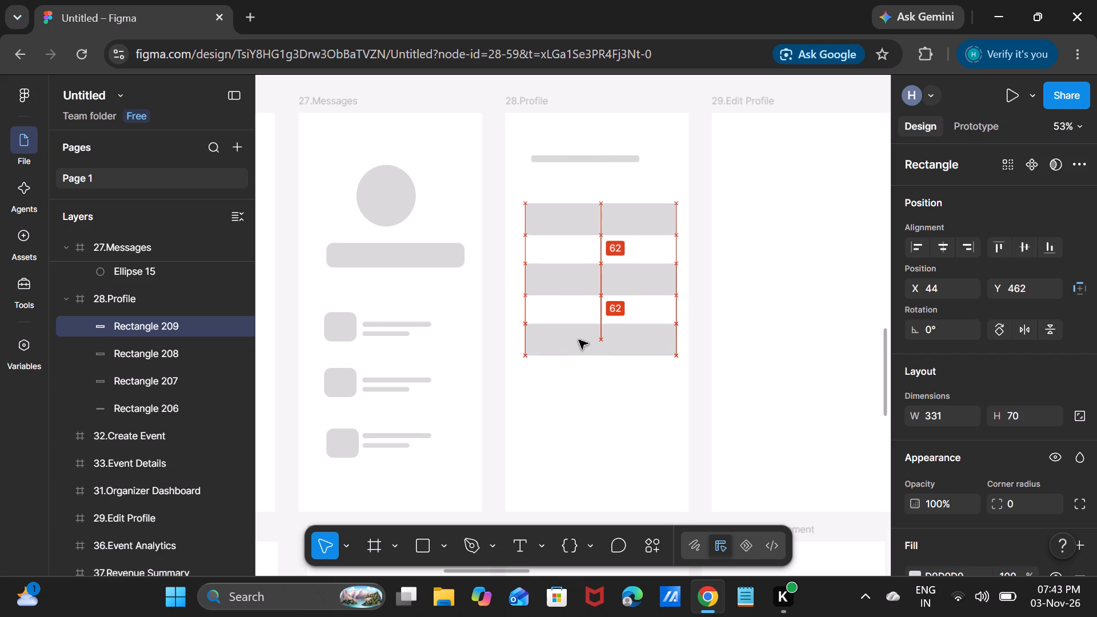
left_click_drag(579, 340, 579, 340)
left_click(579, 411)
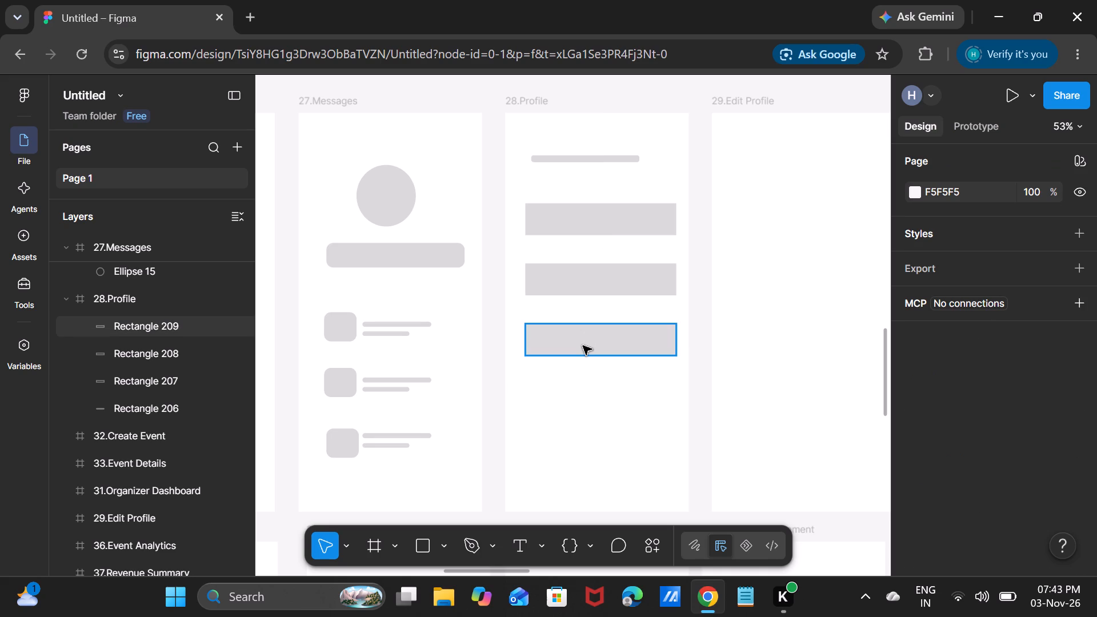
Add a fourth 331 by 70 rectangle copy in 28.Profile below the third, at about X 44, Y 584.
key("ctrl+c")
key("ctrl+v")
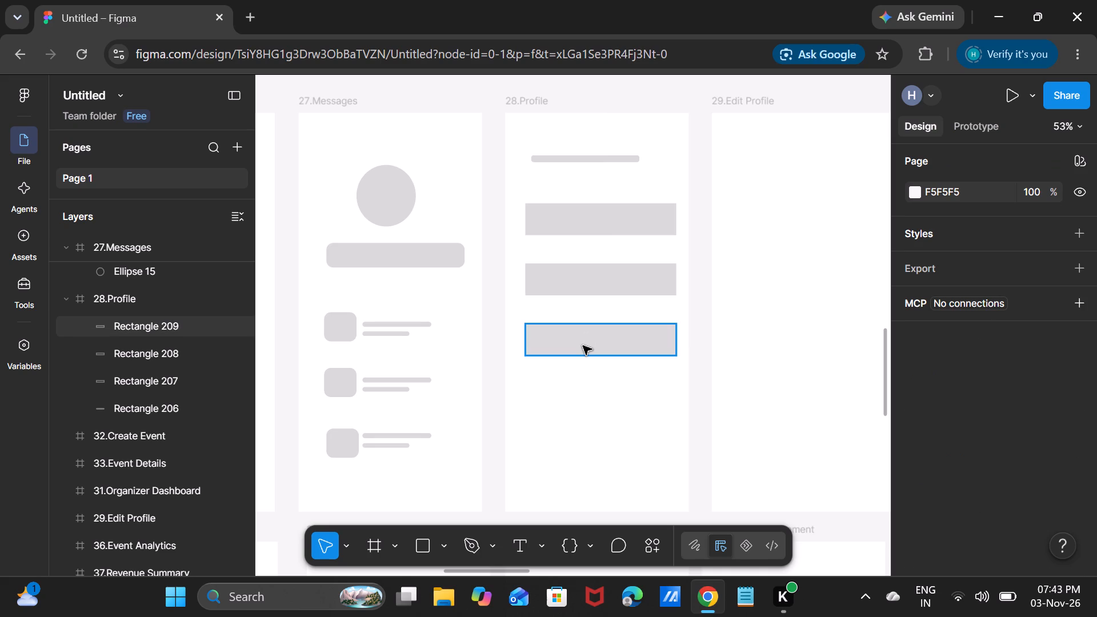
left_click(583, 346)
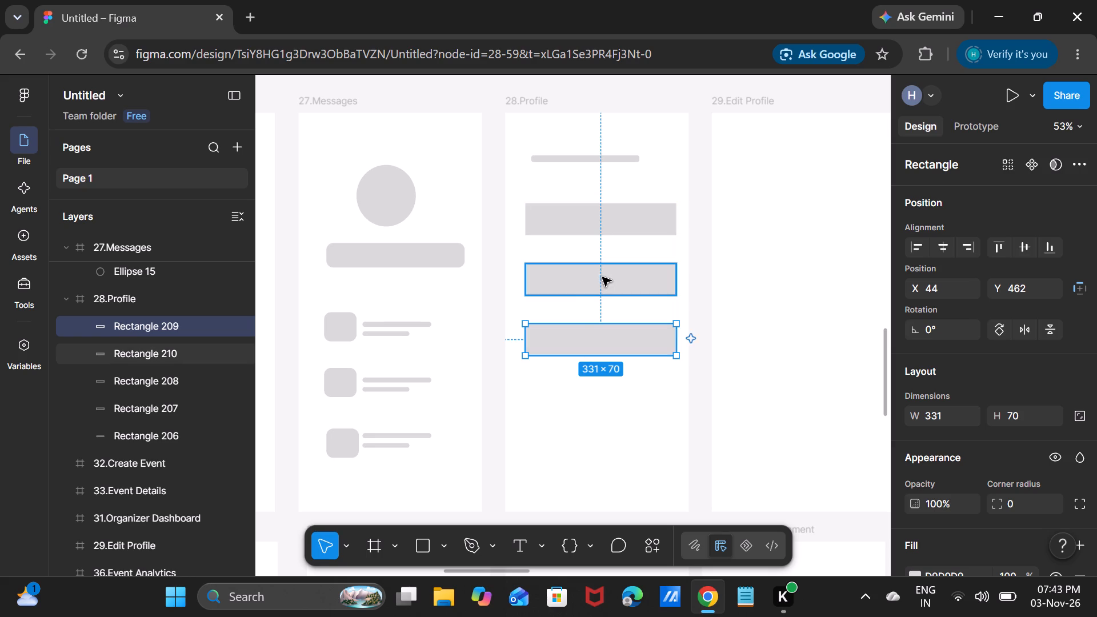
left_click_drag(603, 272, 596, 395)
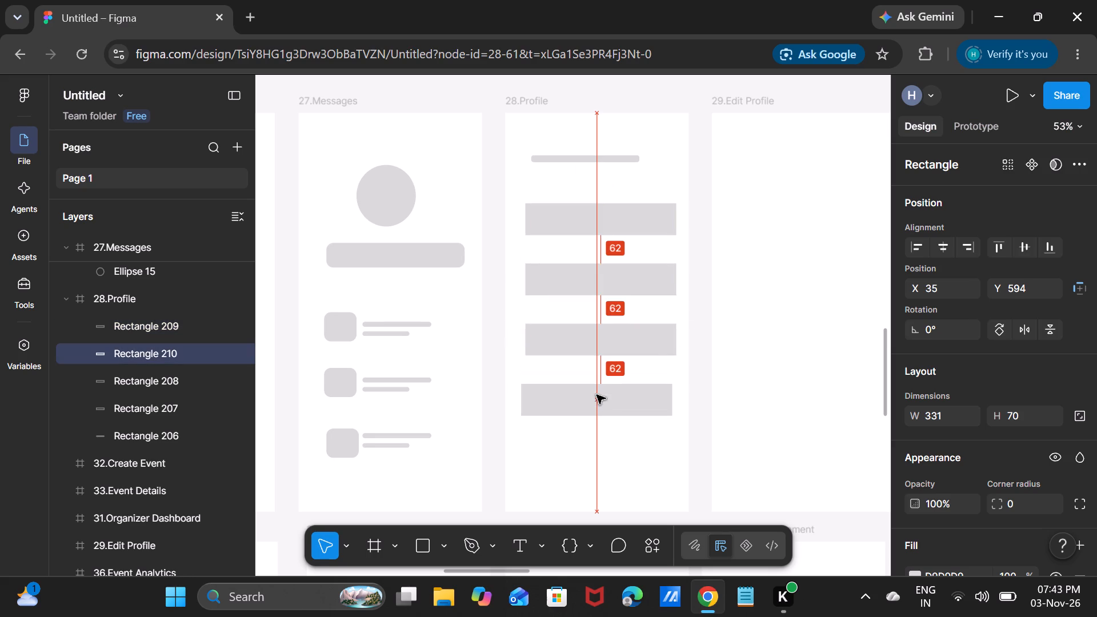
left_click_drag(596, 395, 603, 387)
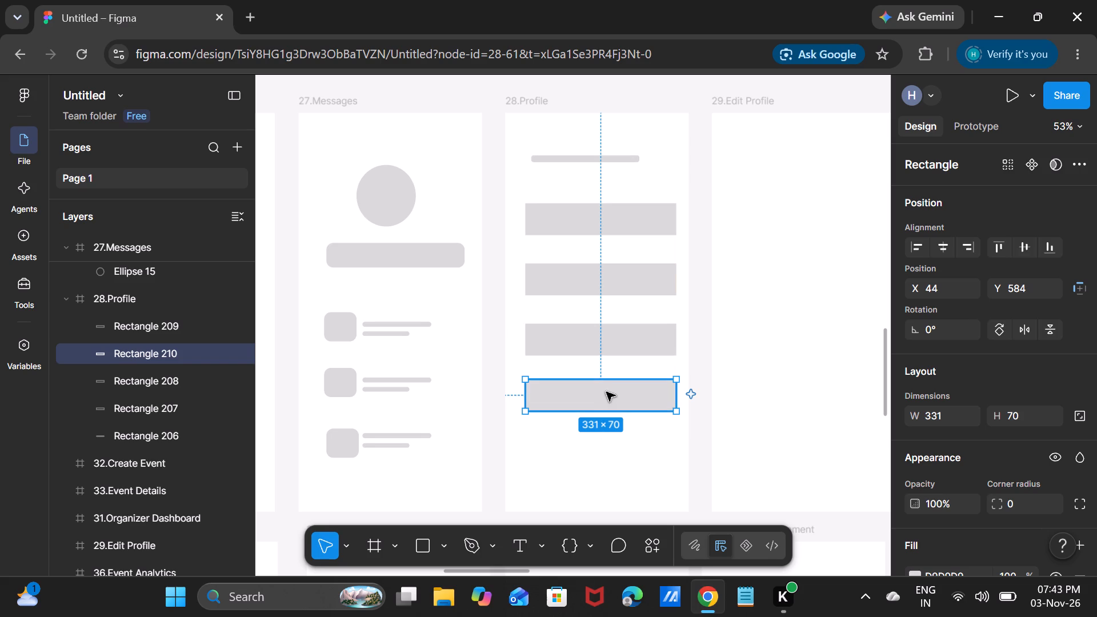
Add a fifth 331 by 70 rectangle copy near the bottom of 28.Profile, at about X 35, Y 732.
key("ctrl+v")
left_click_drag(639, 280, 639, 287)
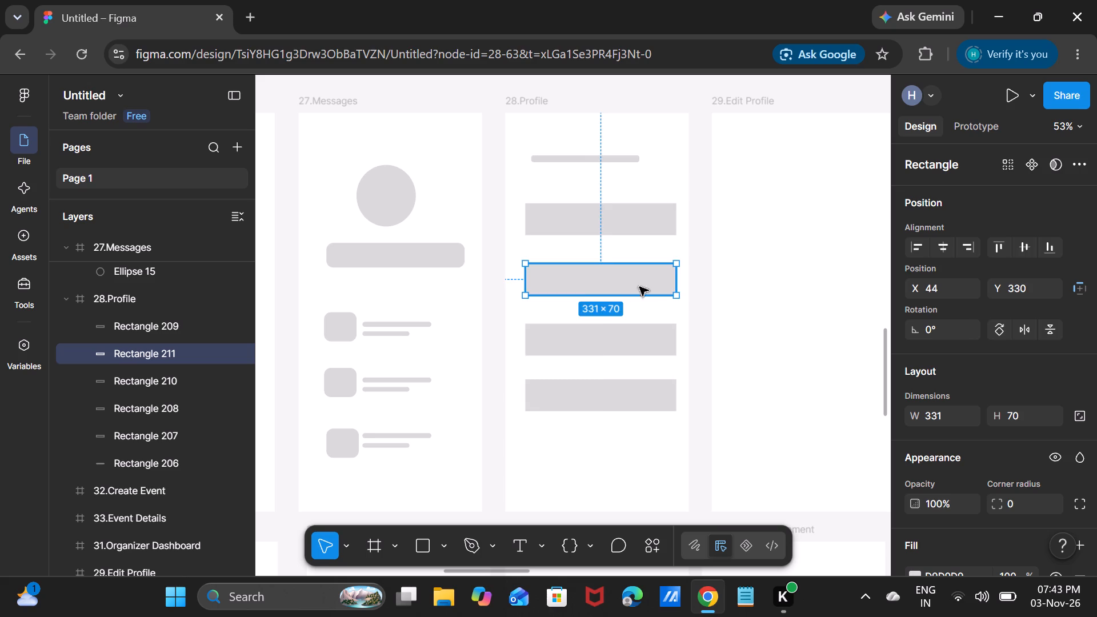
left_click_drag(639, 287, 632, 467)
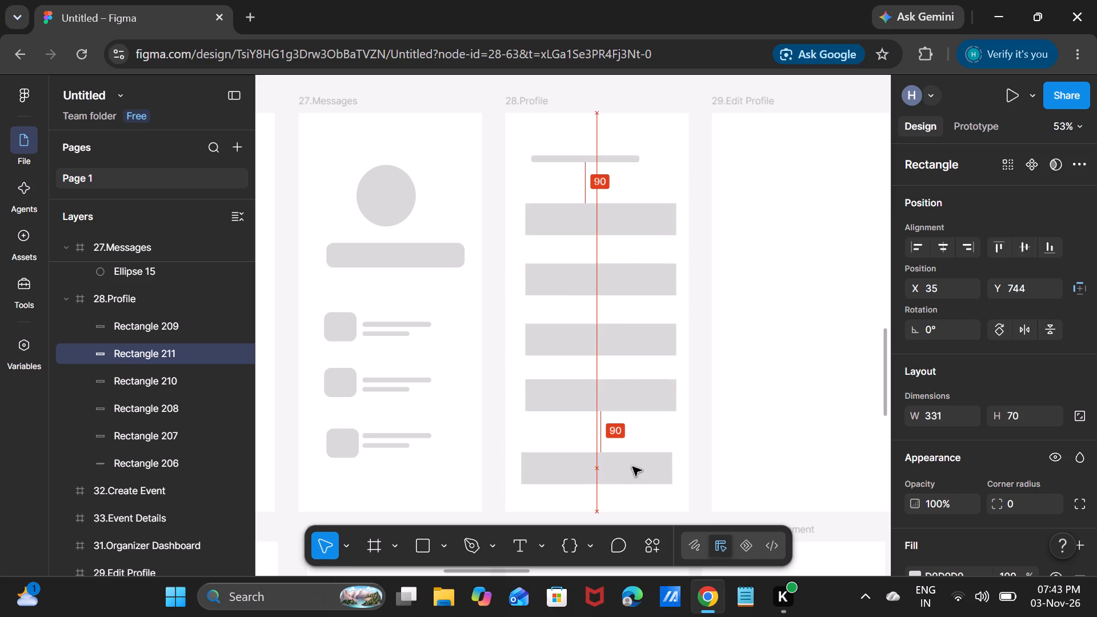
left_click_drag(632, 467, 637, 464)
left_click(637, 464)
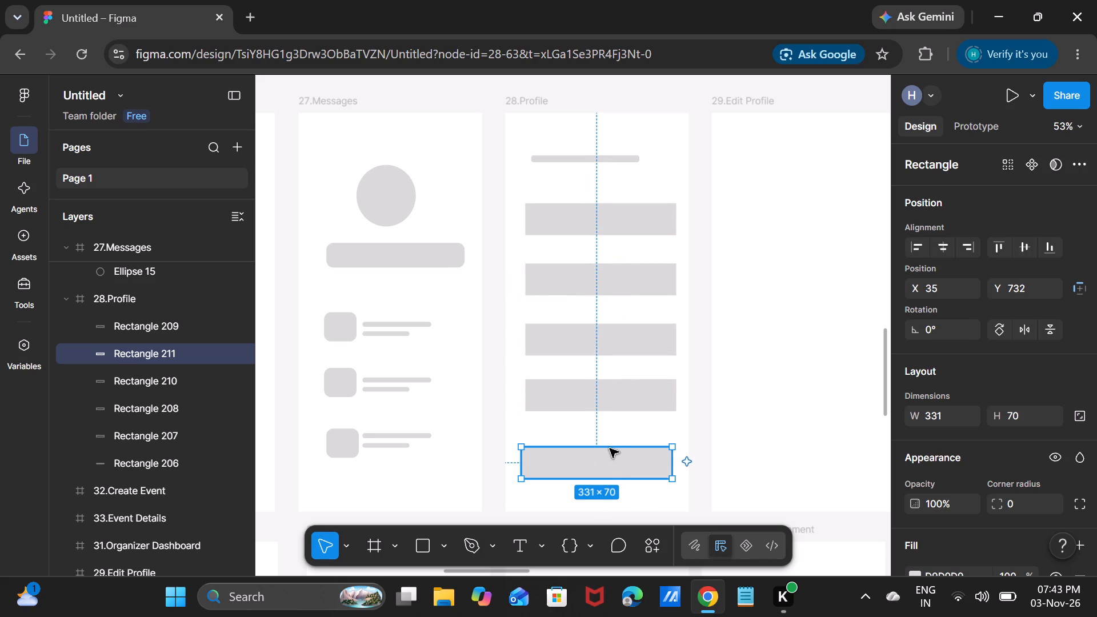
Lower the top edge of the bottom rectangle in 28.Profile, reducing its height to about 51.
left_click_drag(610, 447, 608, 453)
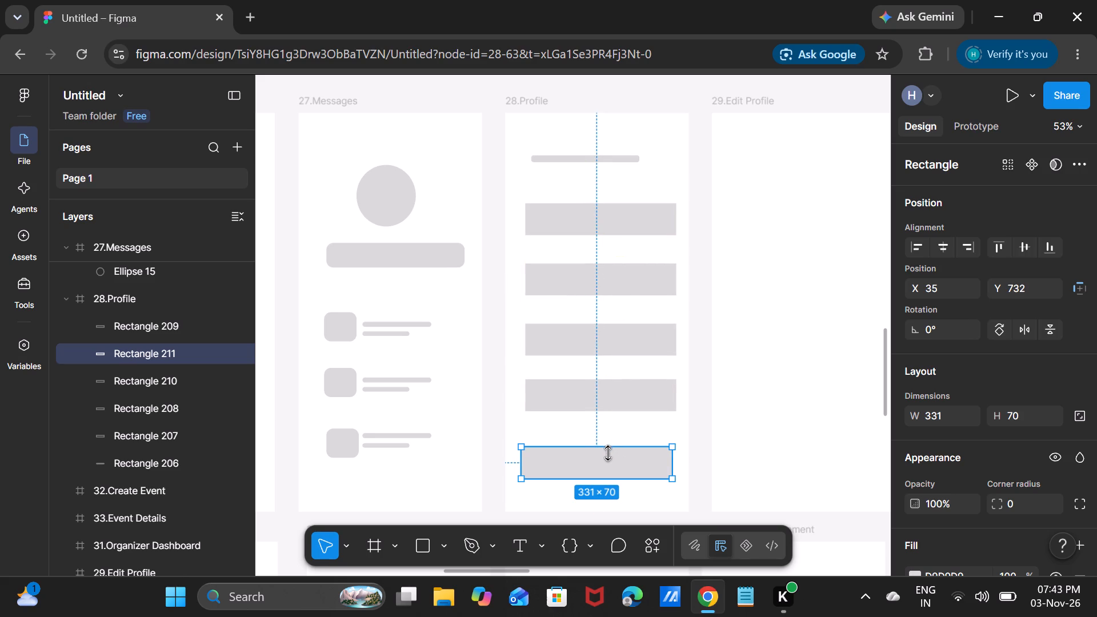
left_click_drag(608, 453, 608, 455)
left_click(695, 431)
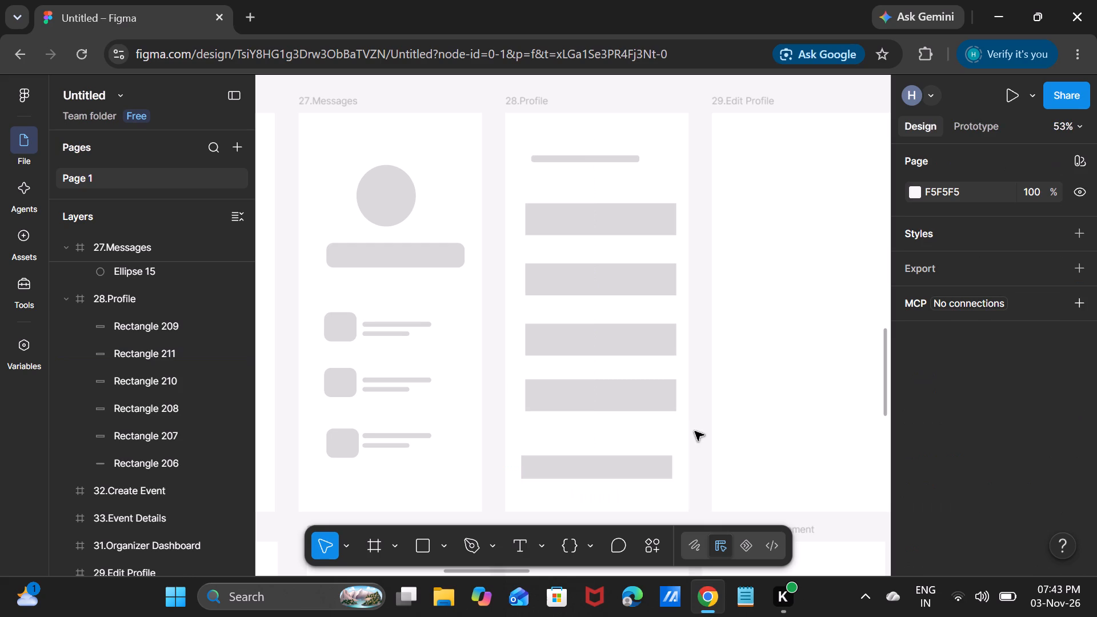
Duplicate the thin title bar from 28.Profile and place the copy in 29.Edit Profile at about X 32, Y 85.
left_click(604, 164)
key("ctrl+c")
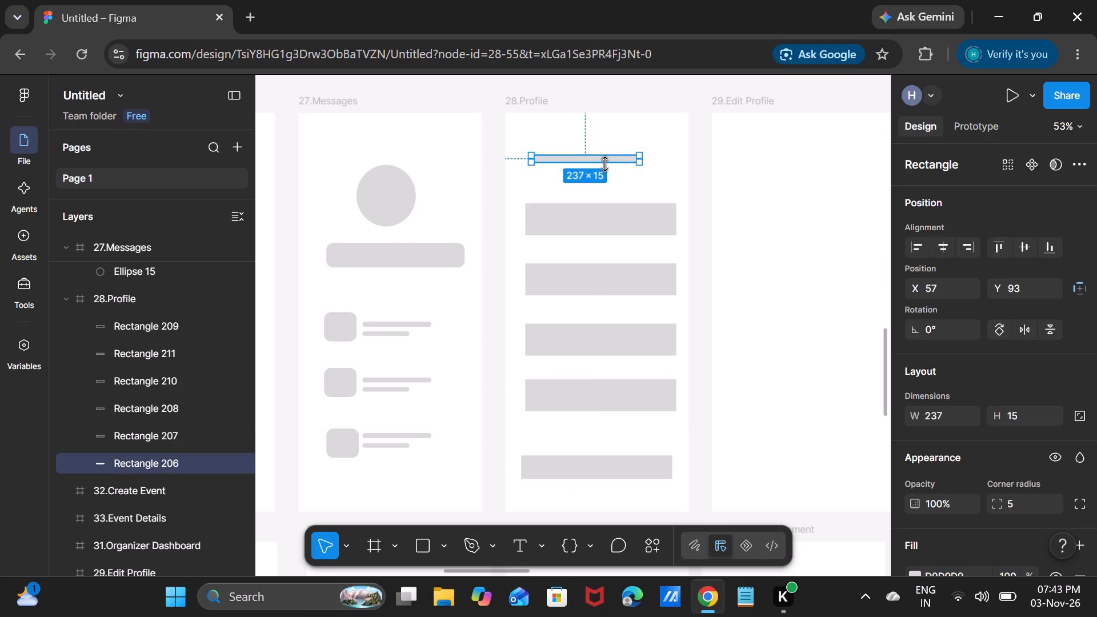
key("ctrl+v")
left_click_drag(620, 158, 794, 190)
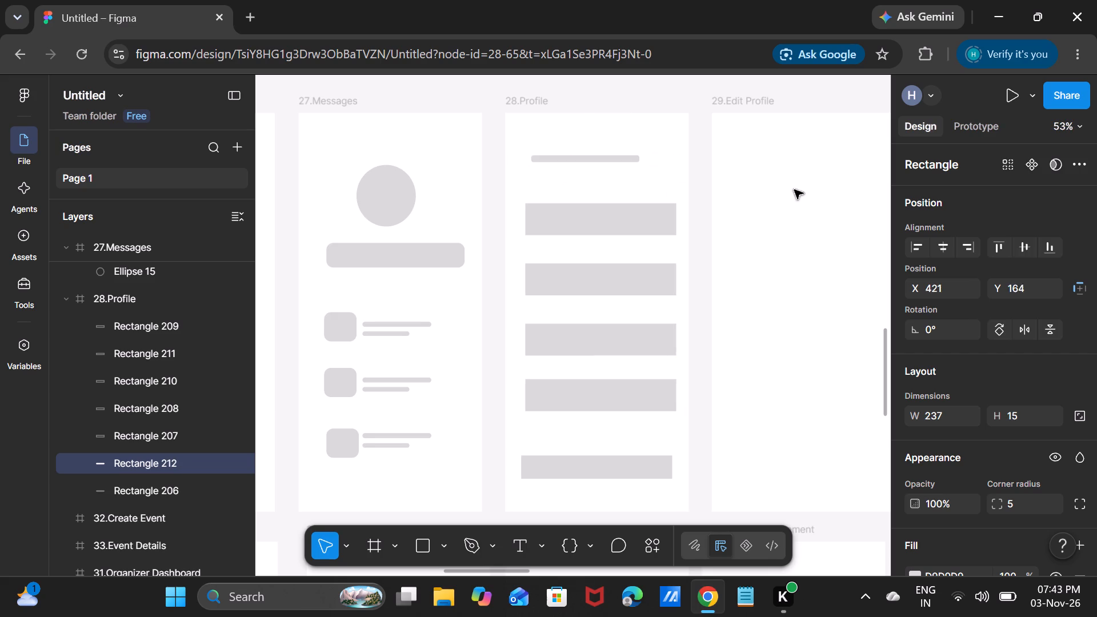
left_click_drag(794, 190, 802, 161)
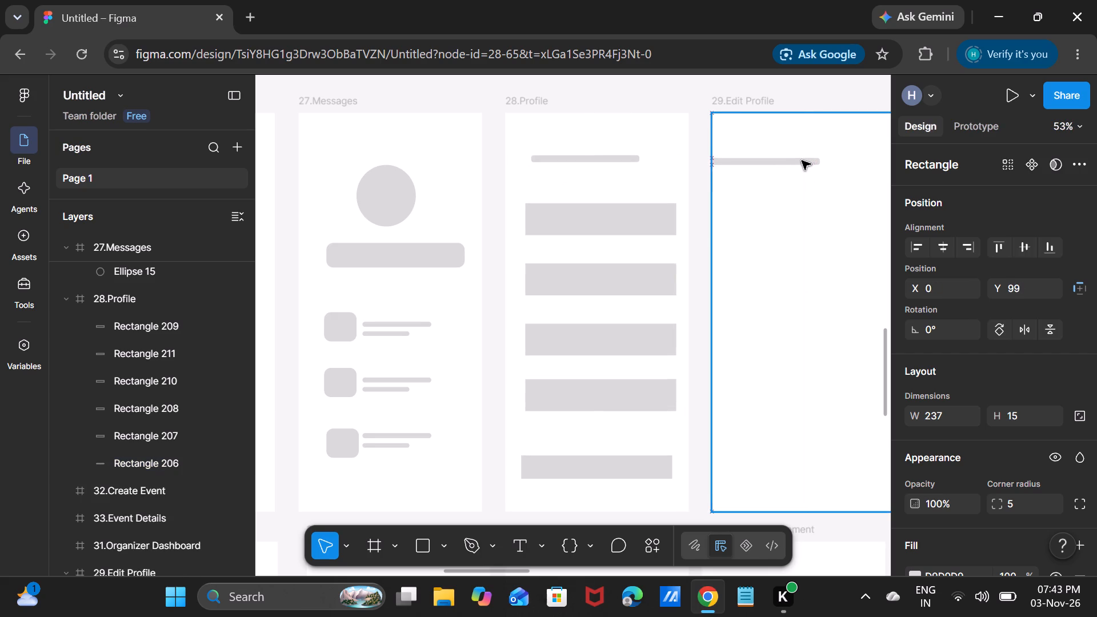
left_click_drag(802, 161, 816, 155)
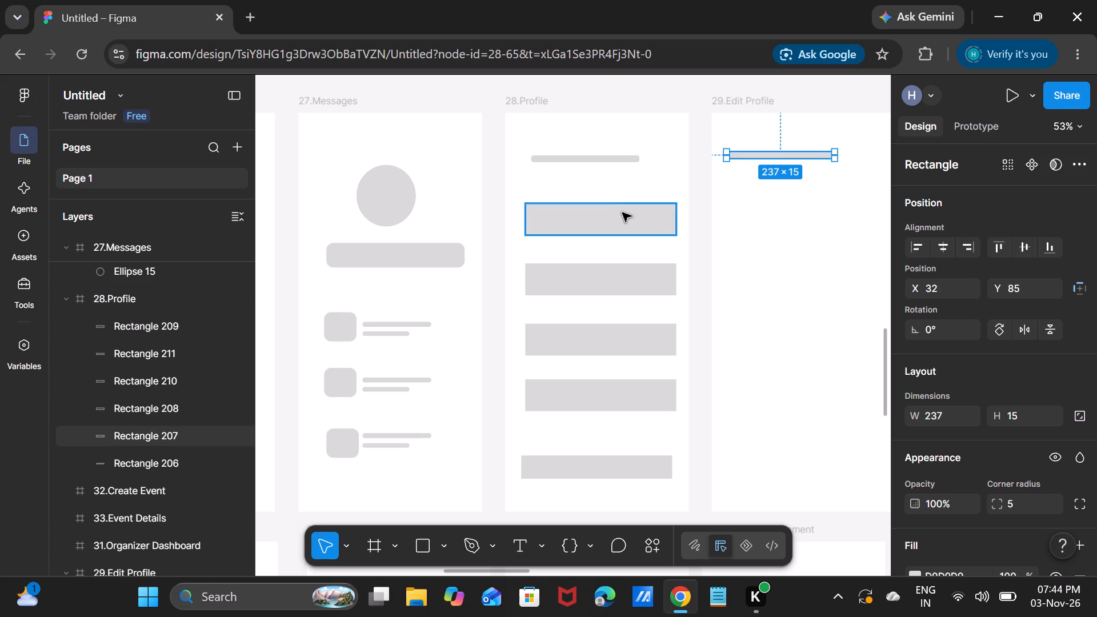
Move the four 331 by 70 rectangles from 28.Profile into 29.Edit Profile, stacking them in order below the title bar.
left_click_drag(622, 213, 827, 207)
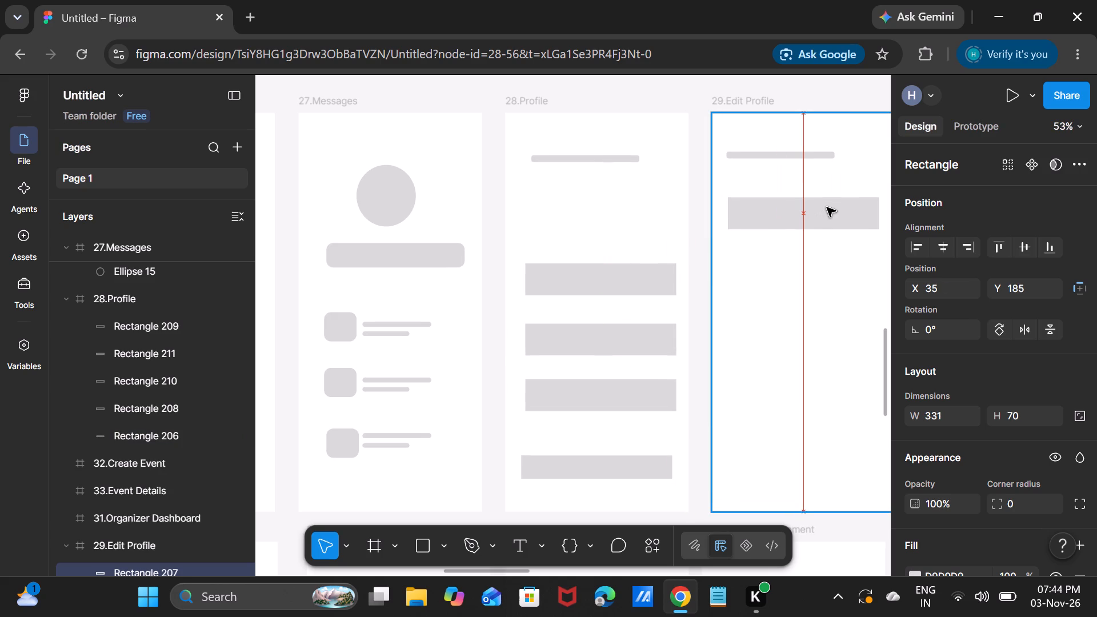
left_click_drag(827, 207, 822, 207)
left_click_drag(630, 275, 840, 273)
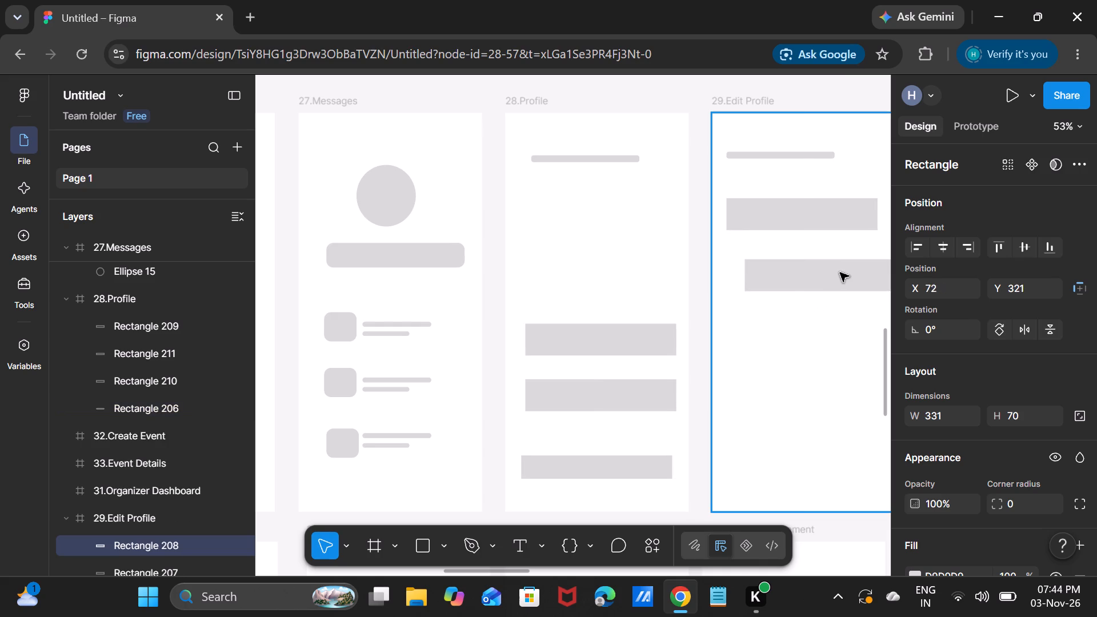
left_click_drag(840, 273, 837, 270)
scroll(837, 270, "left", 1)
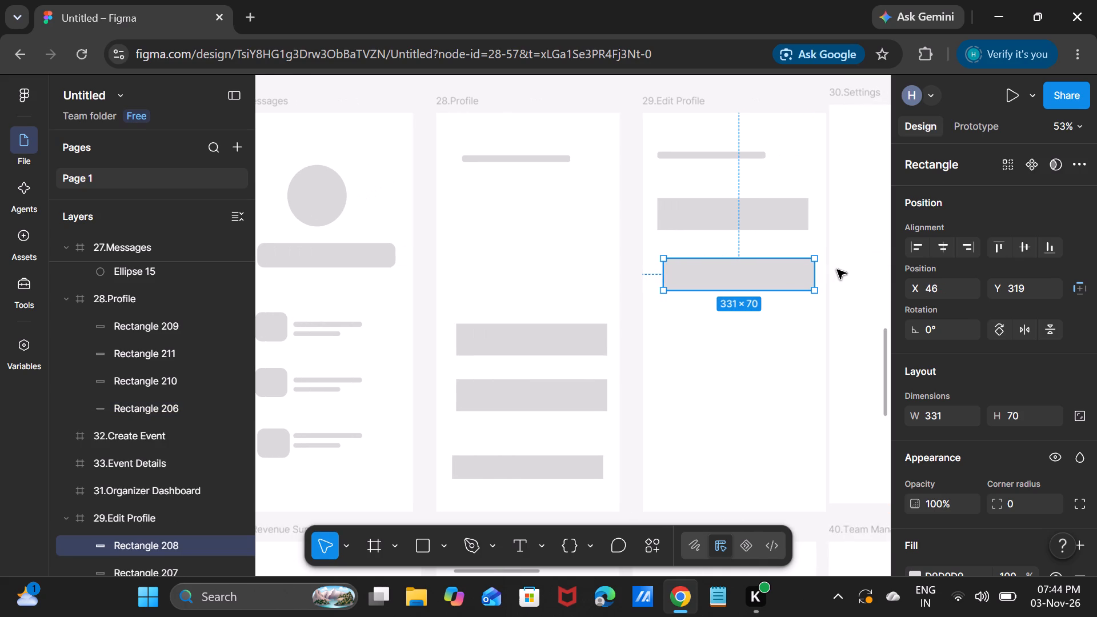
left_click_drag(570, 333, 791, 374)
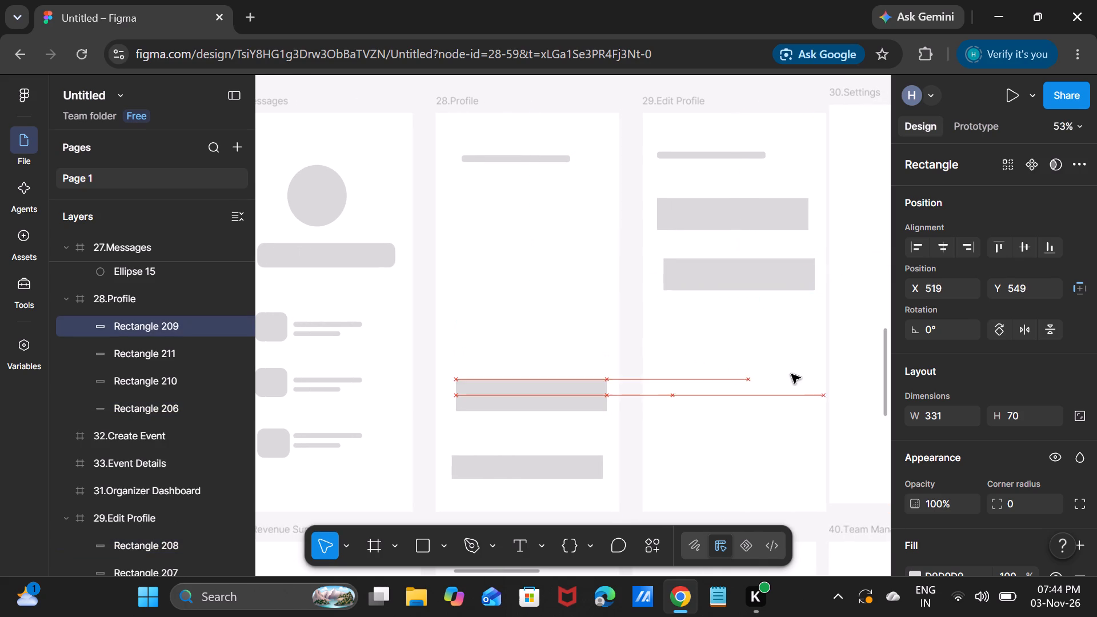
left_click_drag(791, 374, 776, 328)
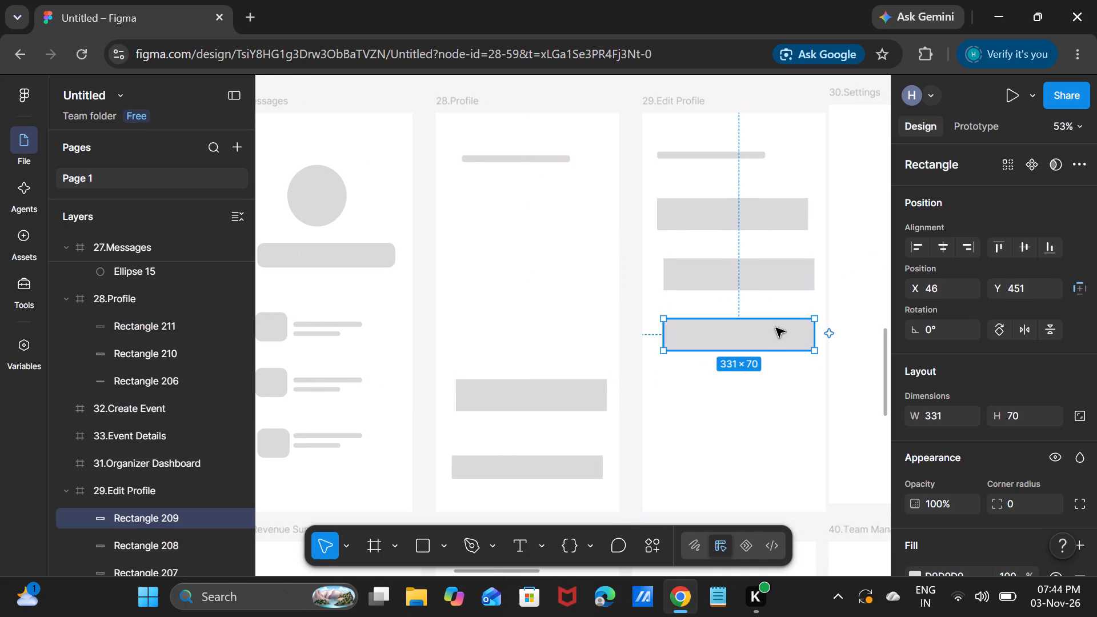
left_click_drag(560, 411, 779, 380)
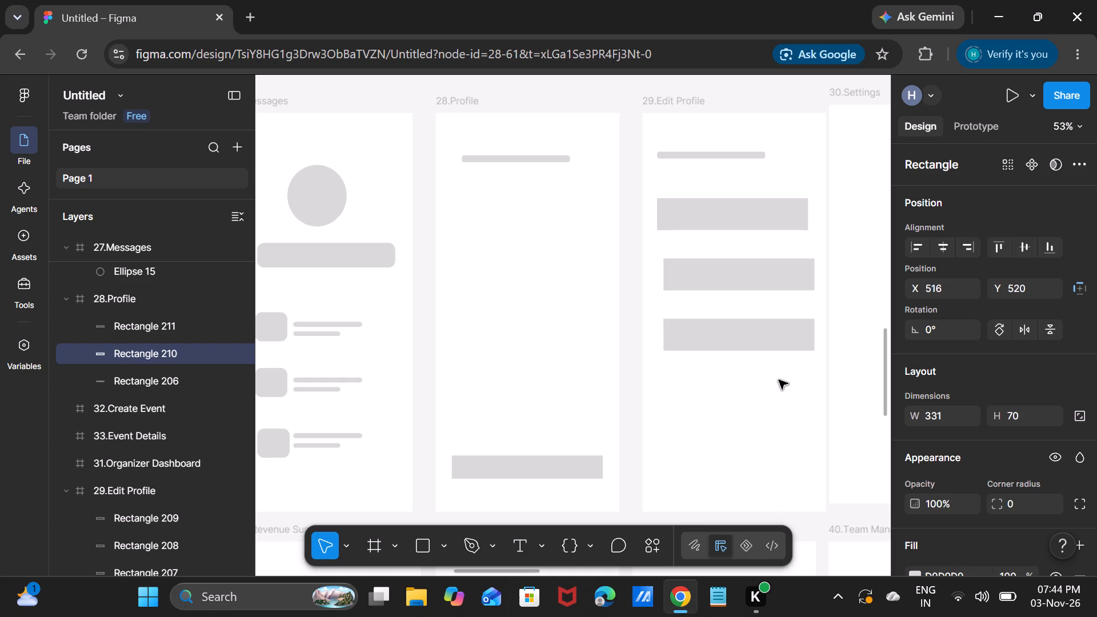
left_click_drag(779, 380, 763, 397)
Line up the middle rectangles in 29.Edit Profile, moving the second to X 32 and the third to about X 35, Y 437.
left_click(750, 347)
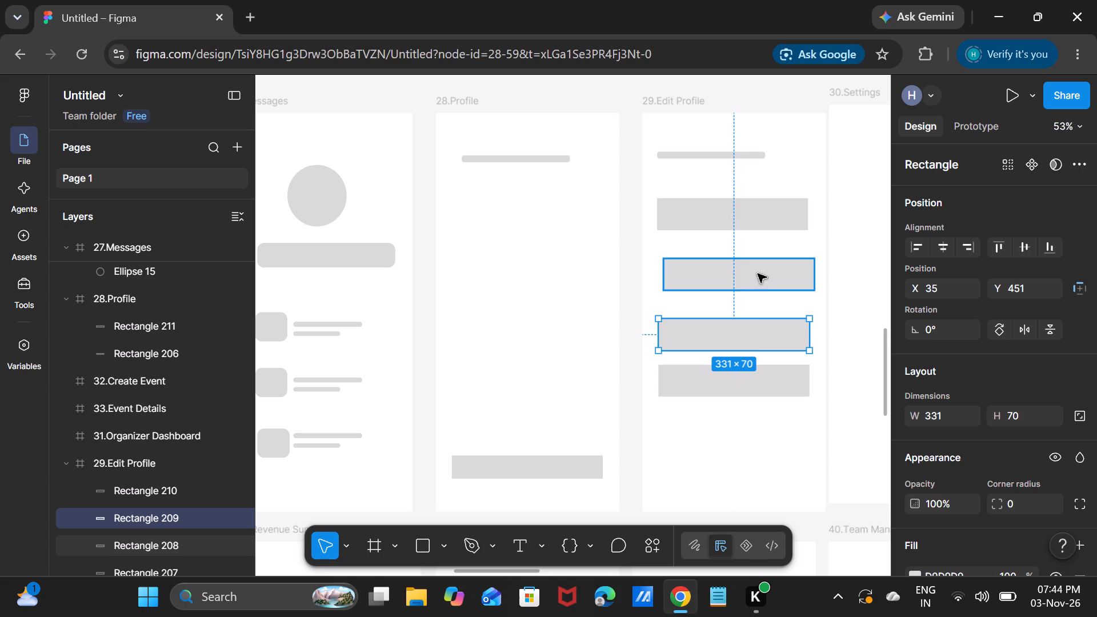
left_click_drag(758, 274, 756, 274)
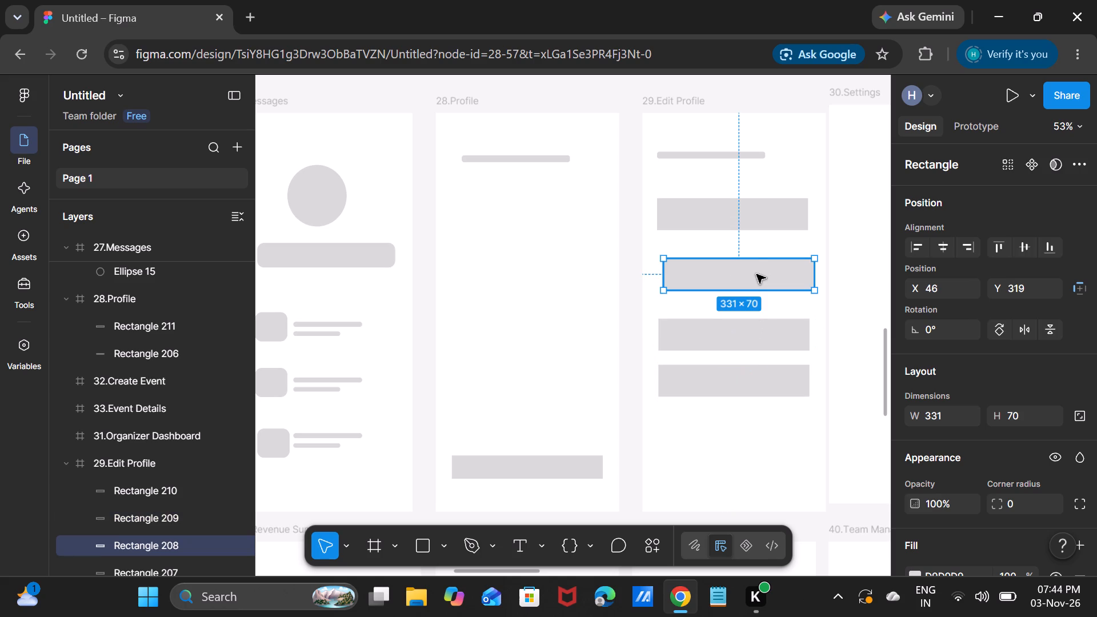
left_click_drag(756, 274, 750, 278)
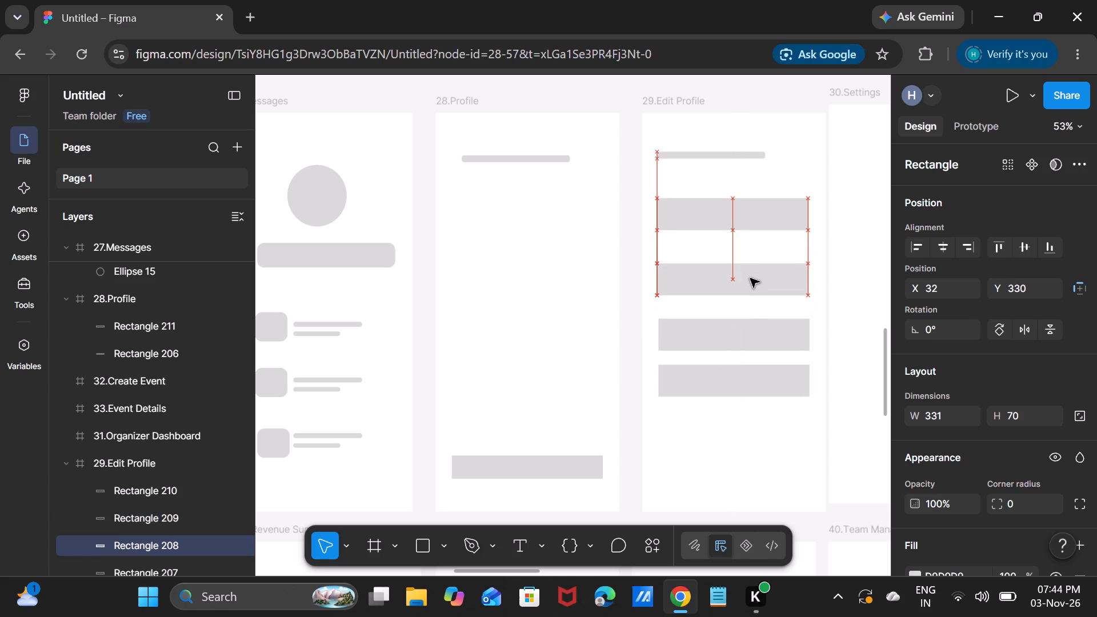
left_click_drag(750, 278, 750, 277)
left_click_drag(752, 328, 752, 323)
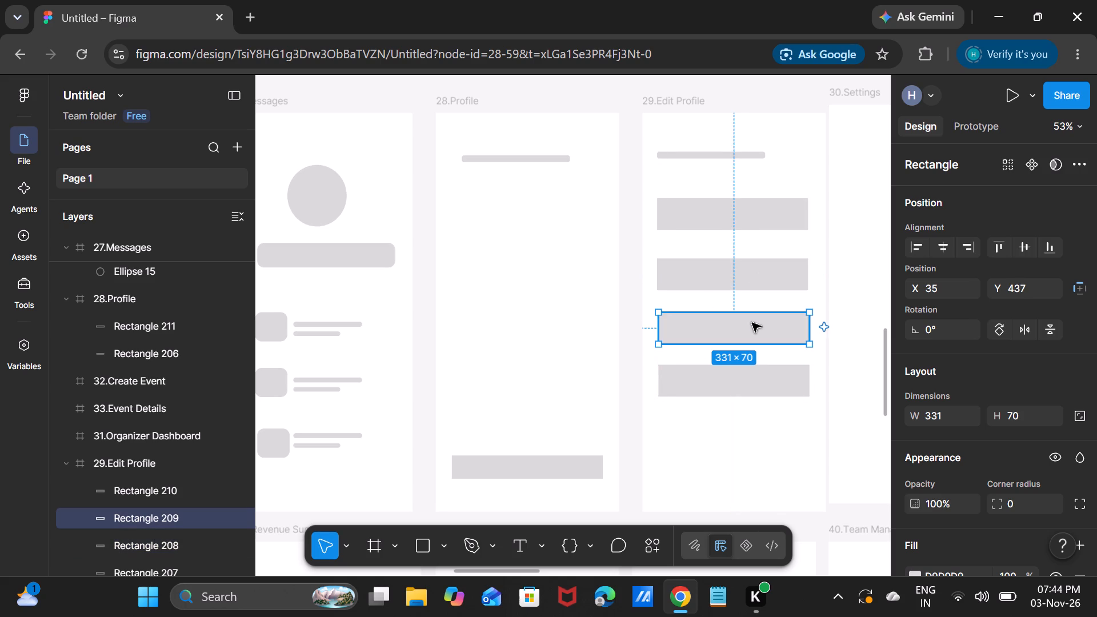
Move the 331 by 51 rectangle from 28.Profile to the bottom of 29.Edit Profile, at about X 35, Y 719.
left_click_drag(557, 467, 760, 449)
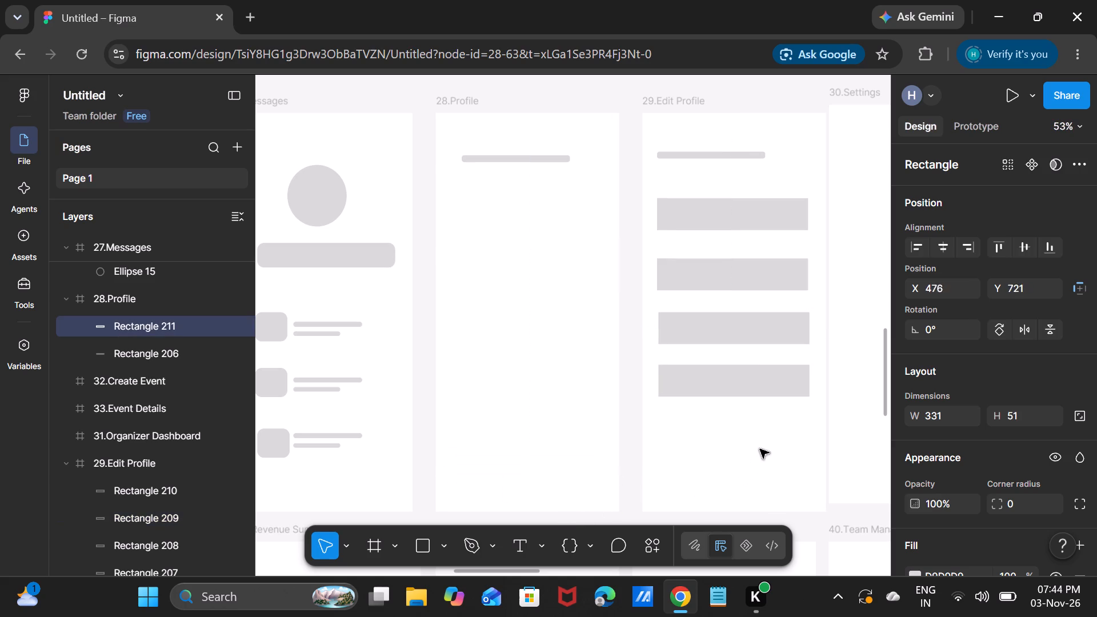
left_click_drag(760, 449, 766, 452)
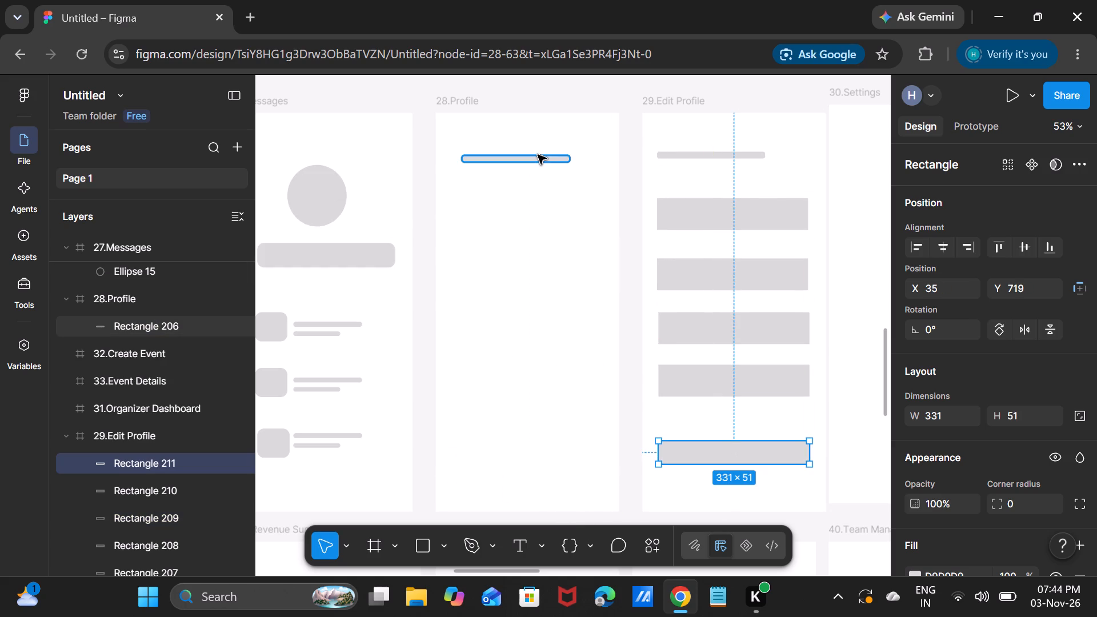
Move the remaining 237 by 15 title bar from 28.Profile into 30.Settings at about X 40, Y 98.
left_click_drag(537, 155, 894, 153)
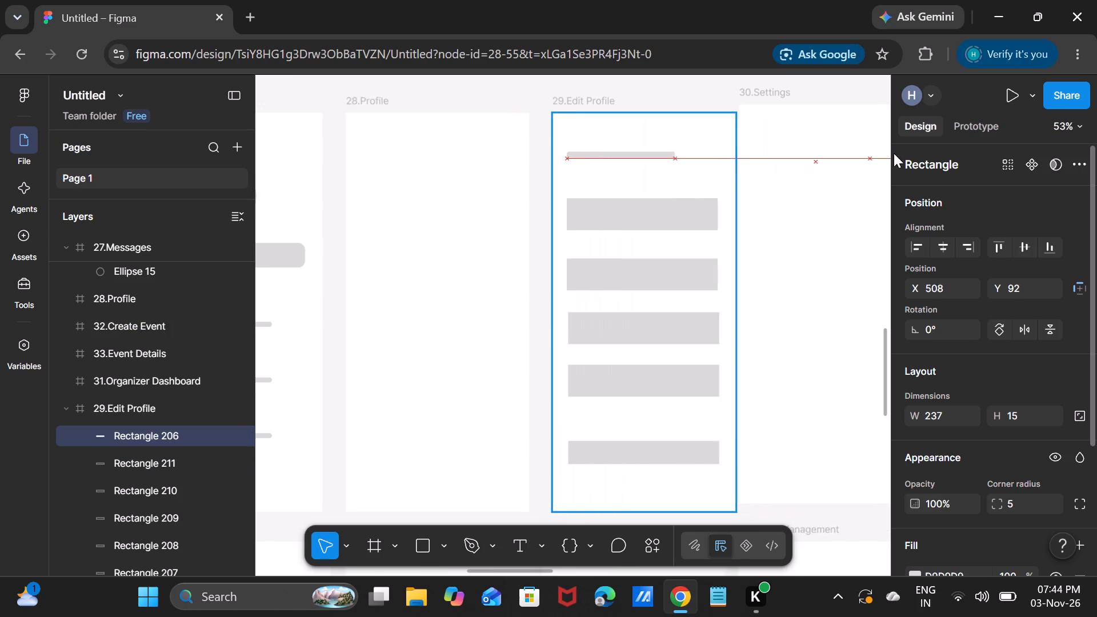
left_click_drag(894, 153, 681, 138)
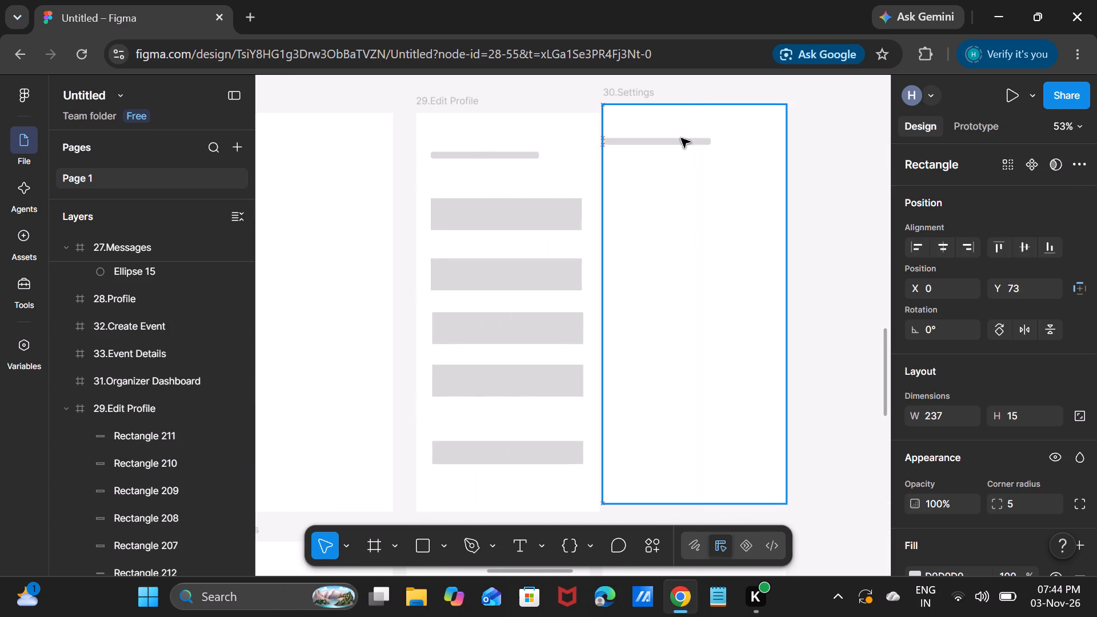
left_click_drag(681, 138, 696, 149)
Move the circle and the 303 by 54 rounded bar from 27.Messages into 28.Profile, with the bar below the circle at about X 38, Y 294.
scroll(498, 205, "right", 1)
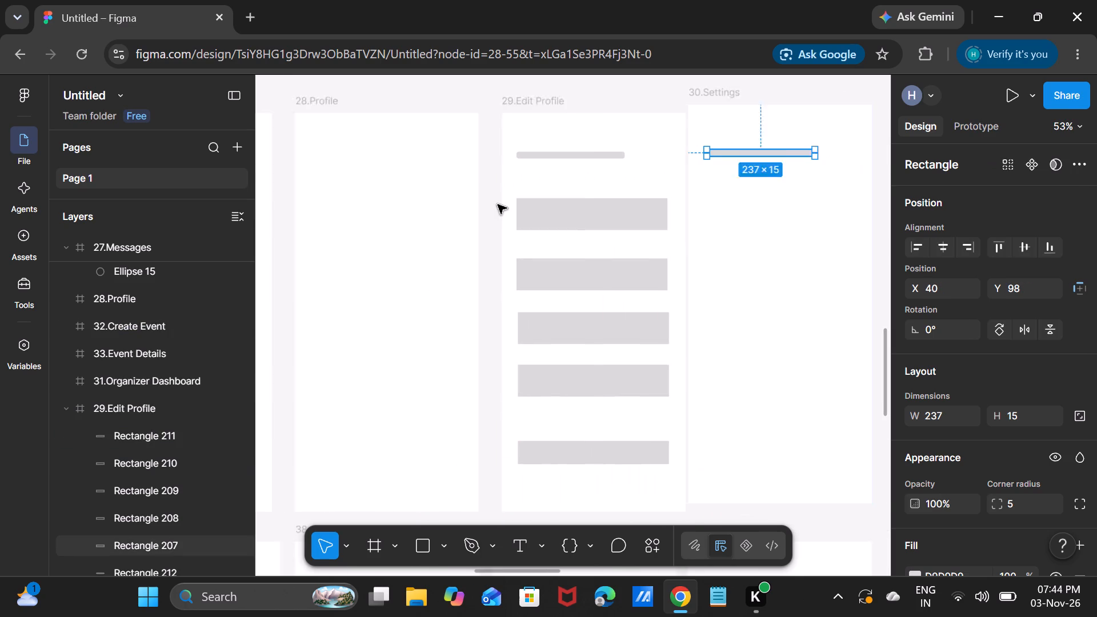
scroll(498, 205, "right", 2)
left_click_drag(293, 182, 499, 179)
left_click_drag(330, 247, 523, 263)
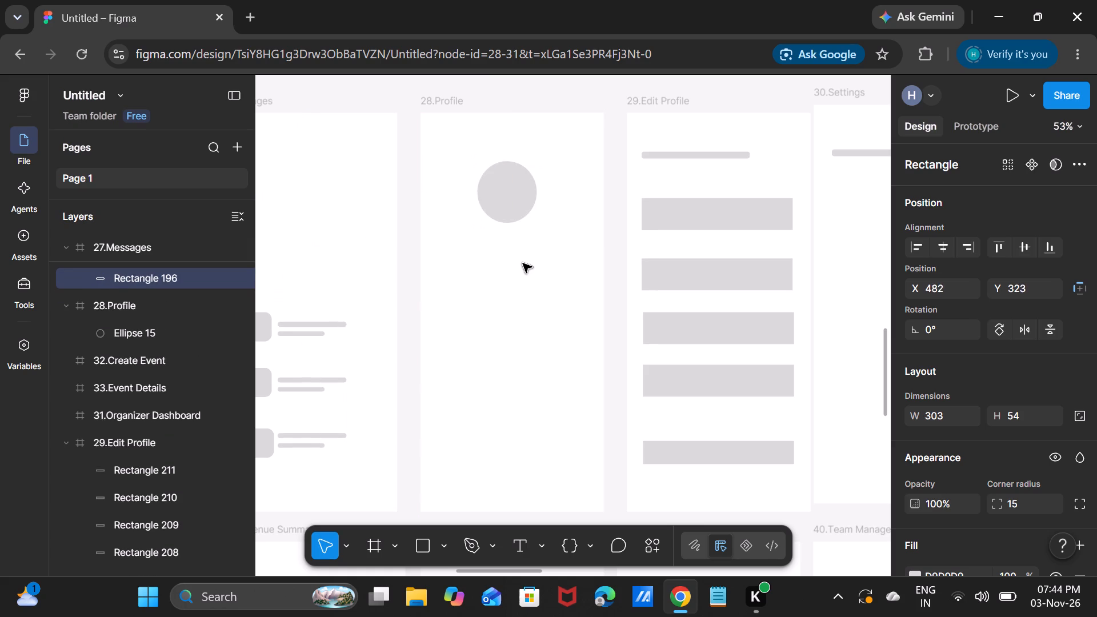
left_click_drag(523, 263, 527, 251)
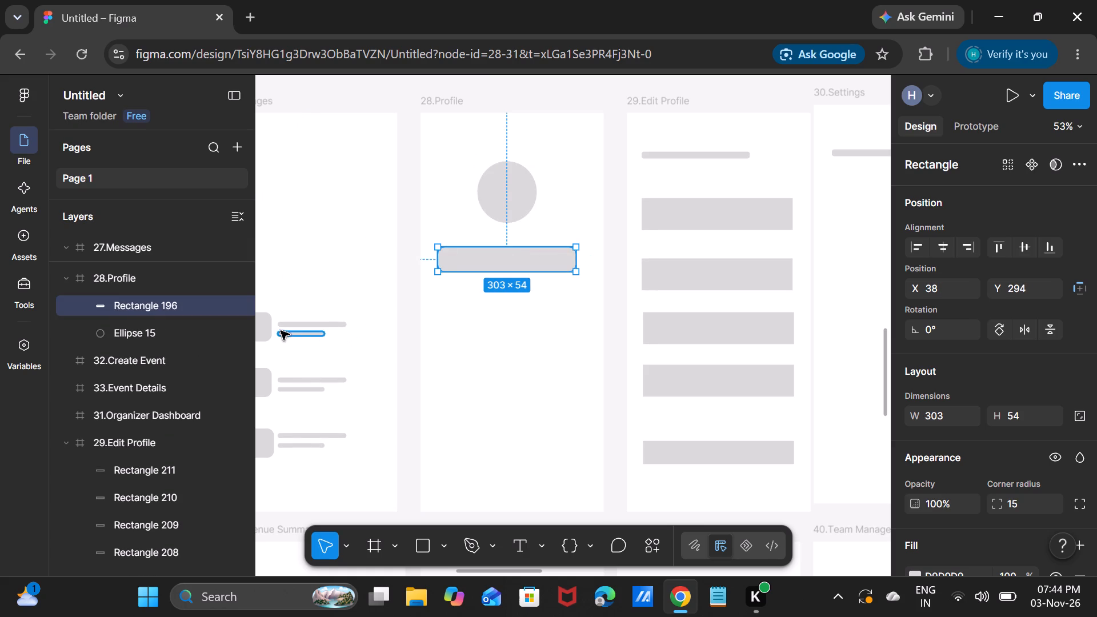
Move the first row's 71 by 64 square and two lines from 27.Messages into 28.Profile, square at X 54, Y 405, longer line at X 155, Y 426.
left_click_drag(258, 331, 203, 354)
scroll(281, 360, "right", 1)
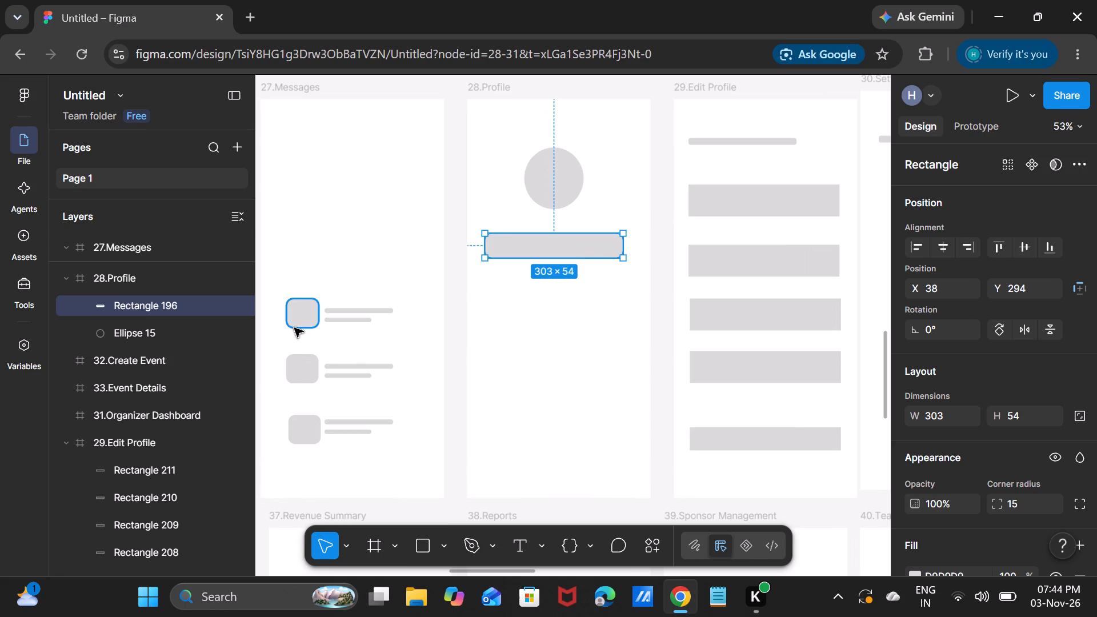
left_click_drag(295, 327, 503, 312)
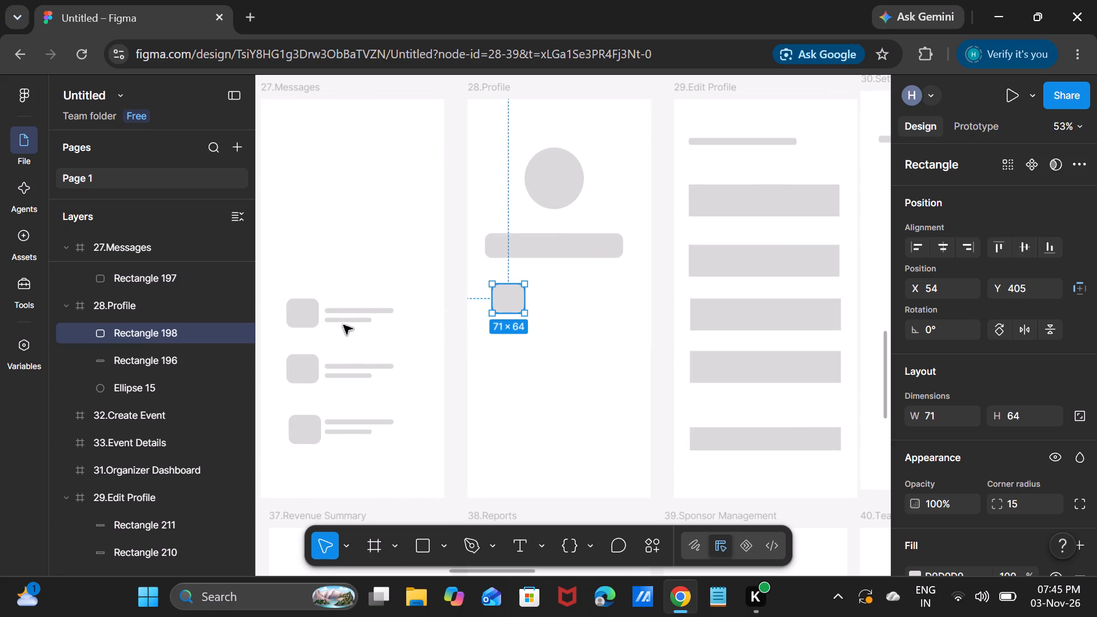
left_click_drag(348, 312, 574, 295)
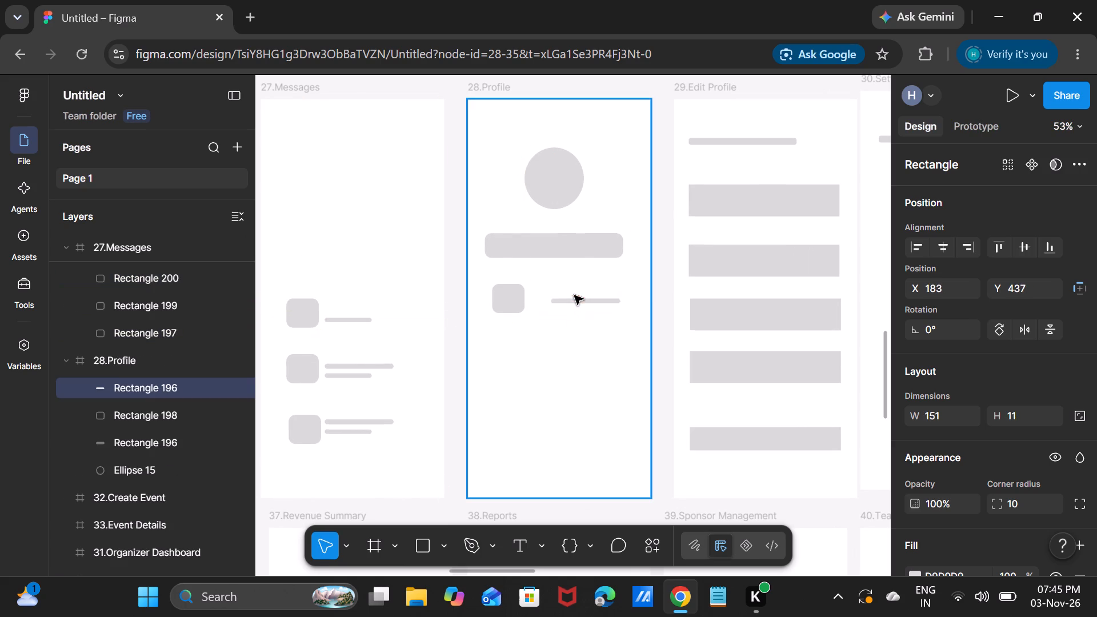
left_click_drag(574, 295, 562, 294)
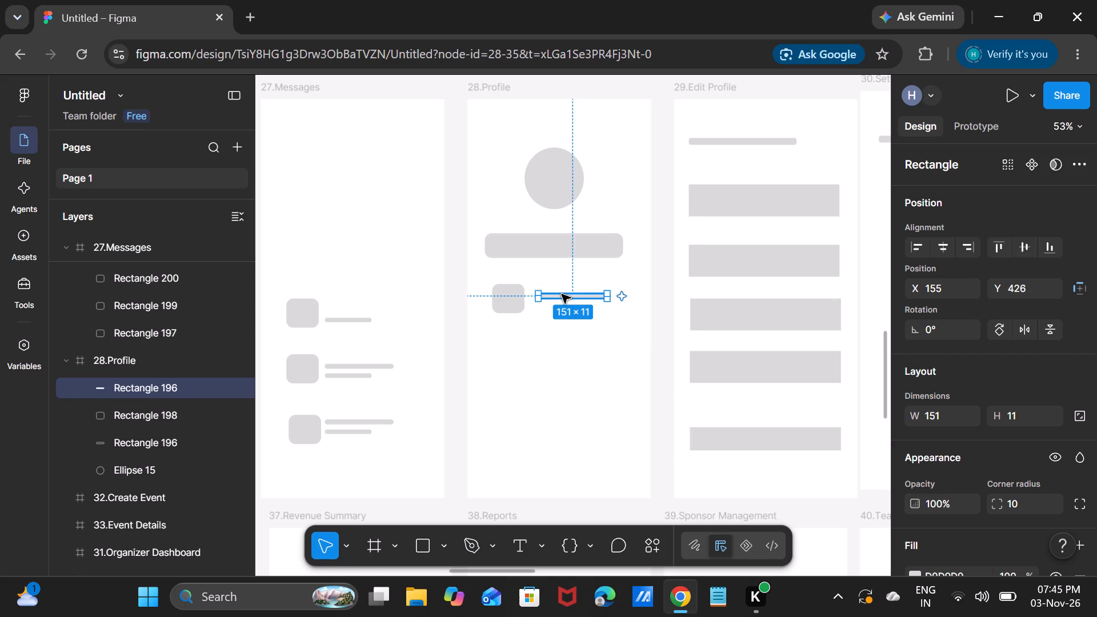
left_click_drag(351, 322, 574, 307)
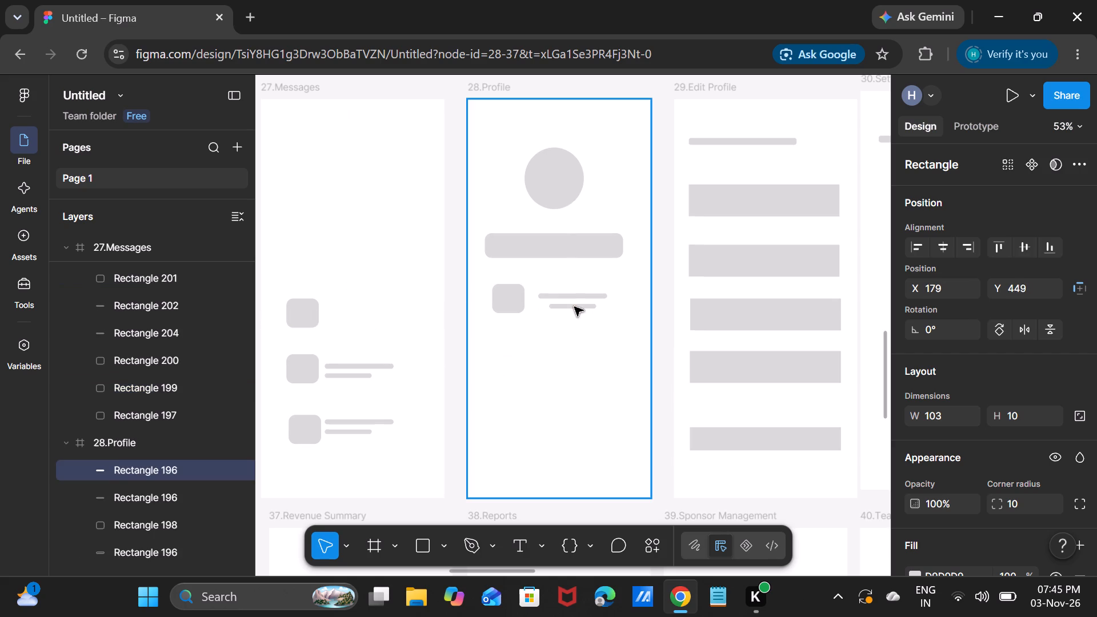
left_click_drag(574, 307, 567, 307)
Delete the leftover duplicate square of the first row in 27.Messages.
left_click(307, 312)
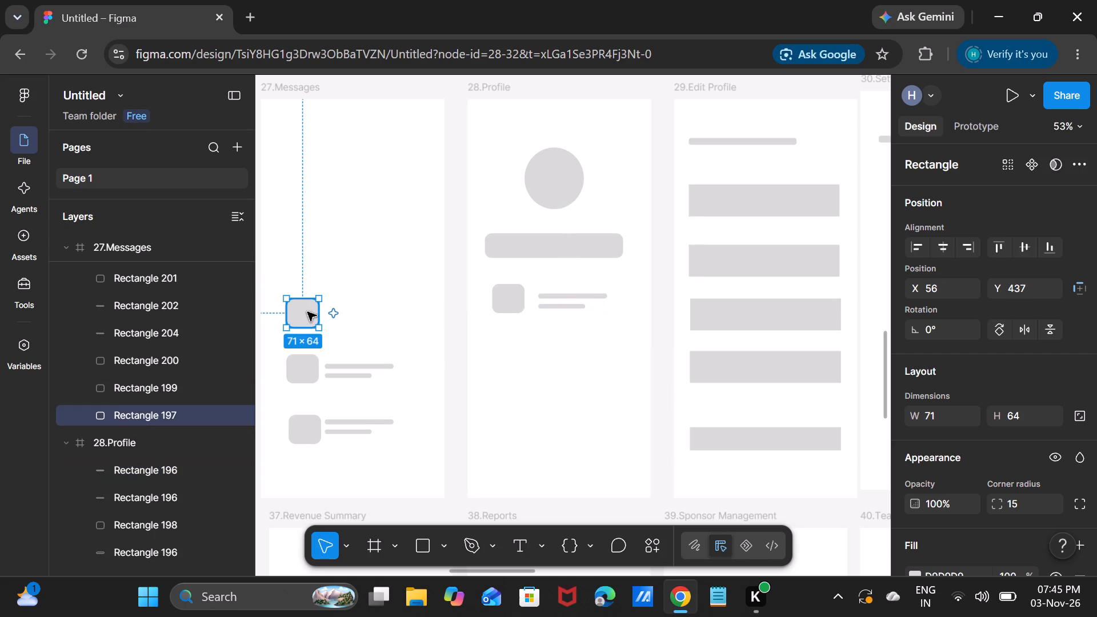
key("Delete")
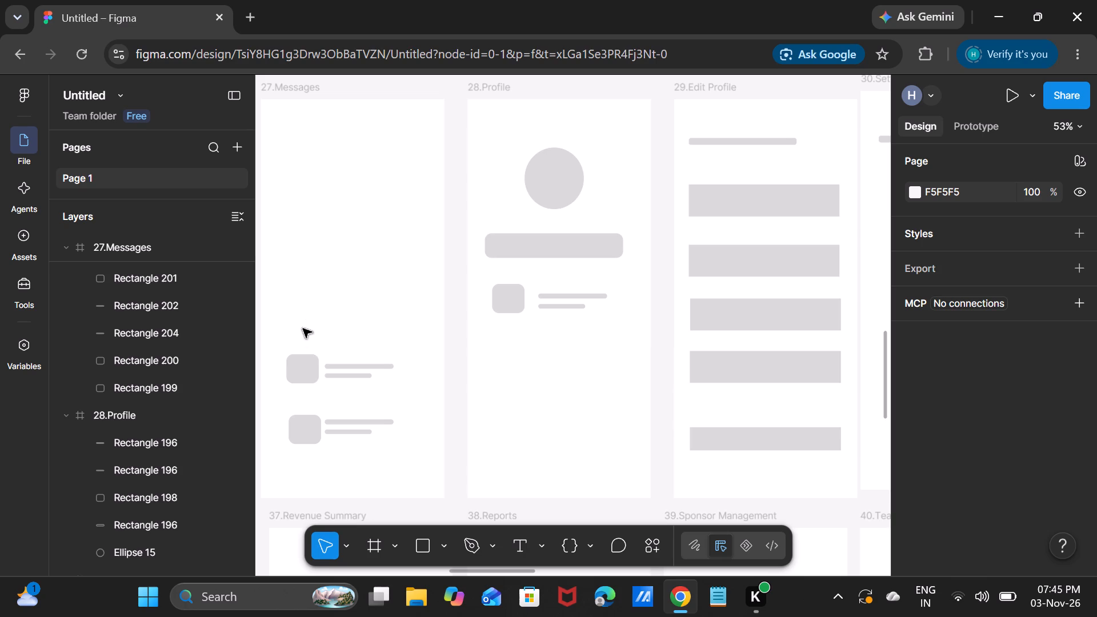
Move the second row's square from 27.Messages into 28.Profile, below the first square at X 54, Y 540.
left_click_drag(304, 367, 544, 362)
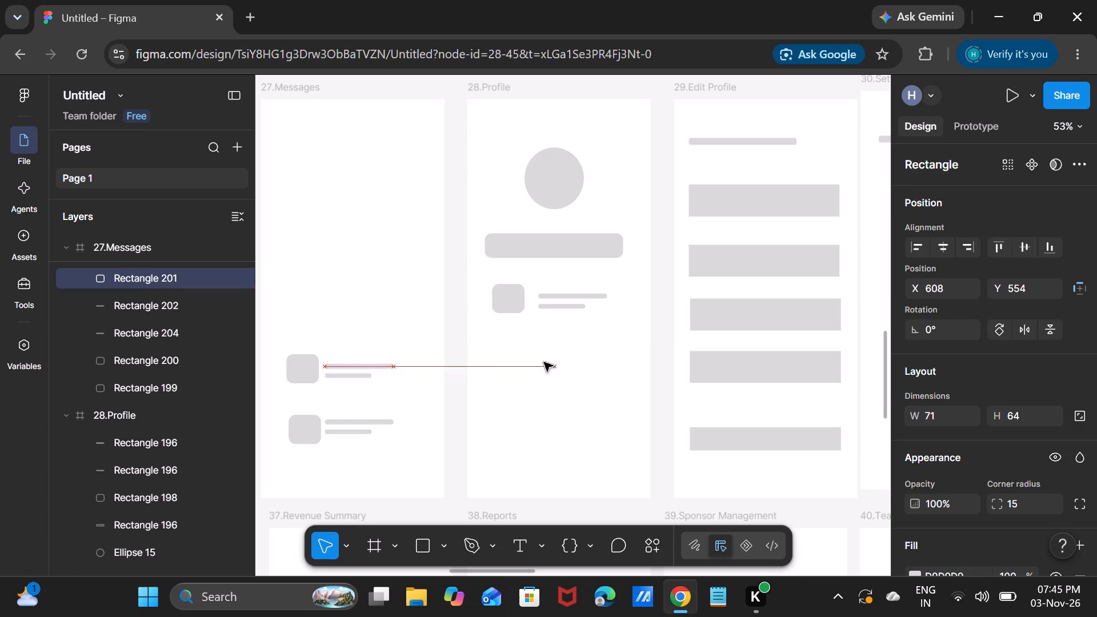
left_click_drag(544, 362, 507, 354)
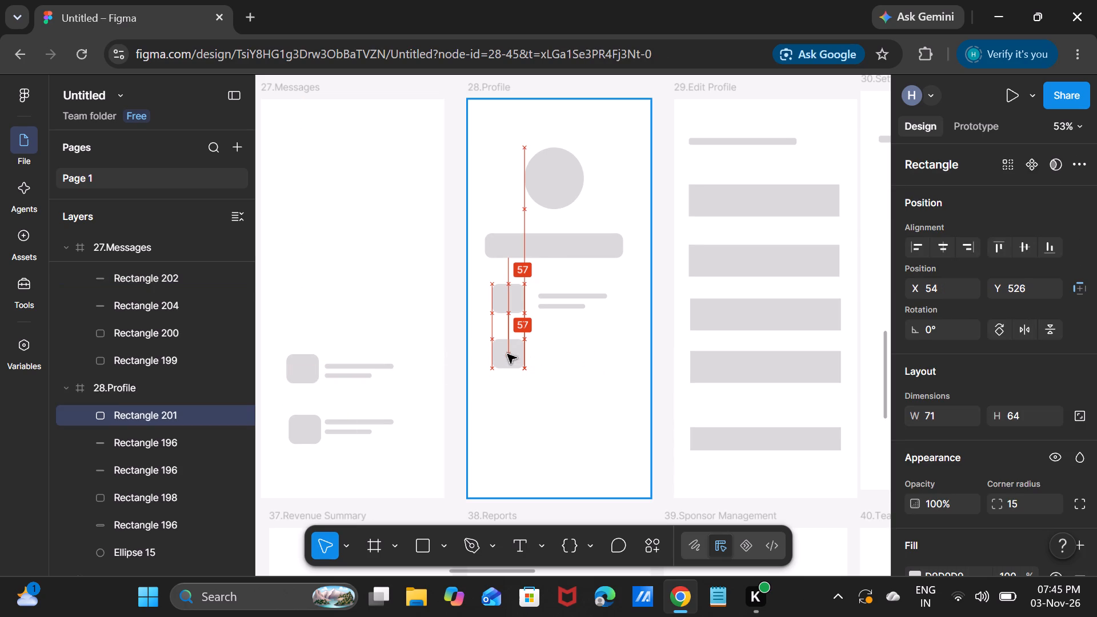
left_click_drag(507, 354, 514, 359)
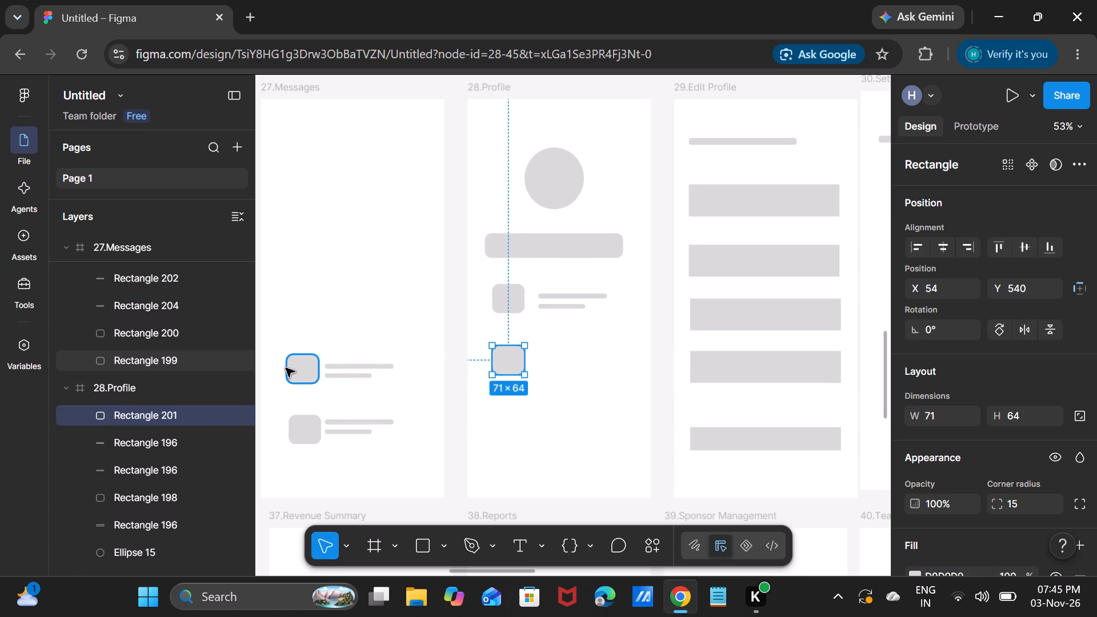
Delete the leftover duplicate square of the second row in 27.Messages.
left_click(283, 369)
key("Delete")
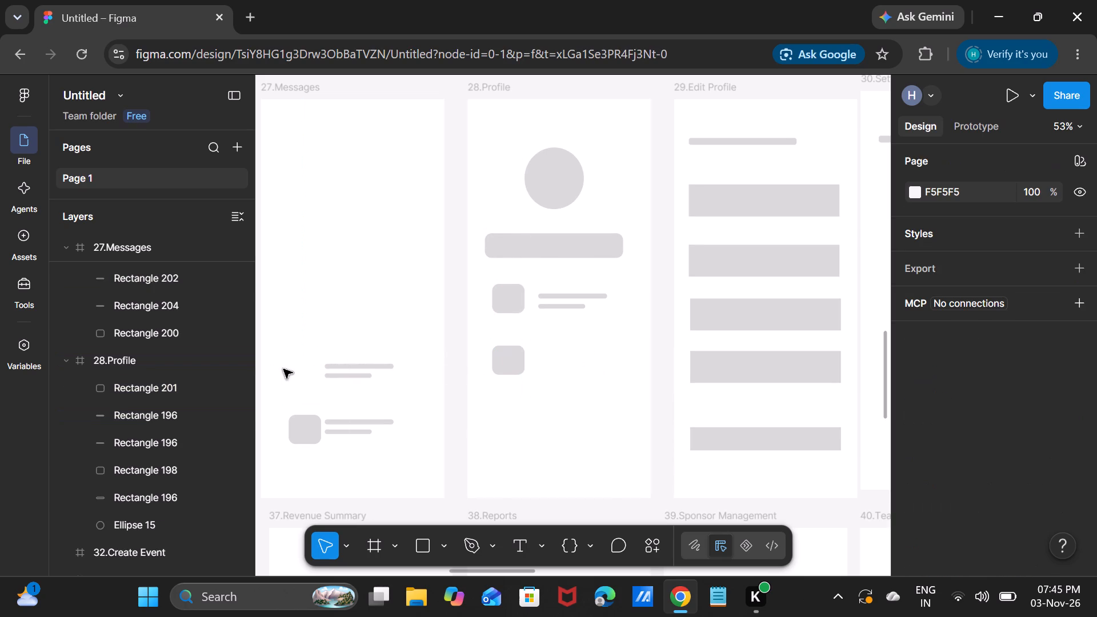
Move the second row's two lines from 27.Messages beside the second square in 28.Profile, at X 155, Y 560 and Y 583.
left_click_drag(393, 366, 547, 368)
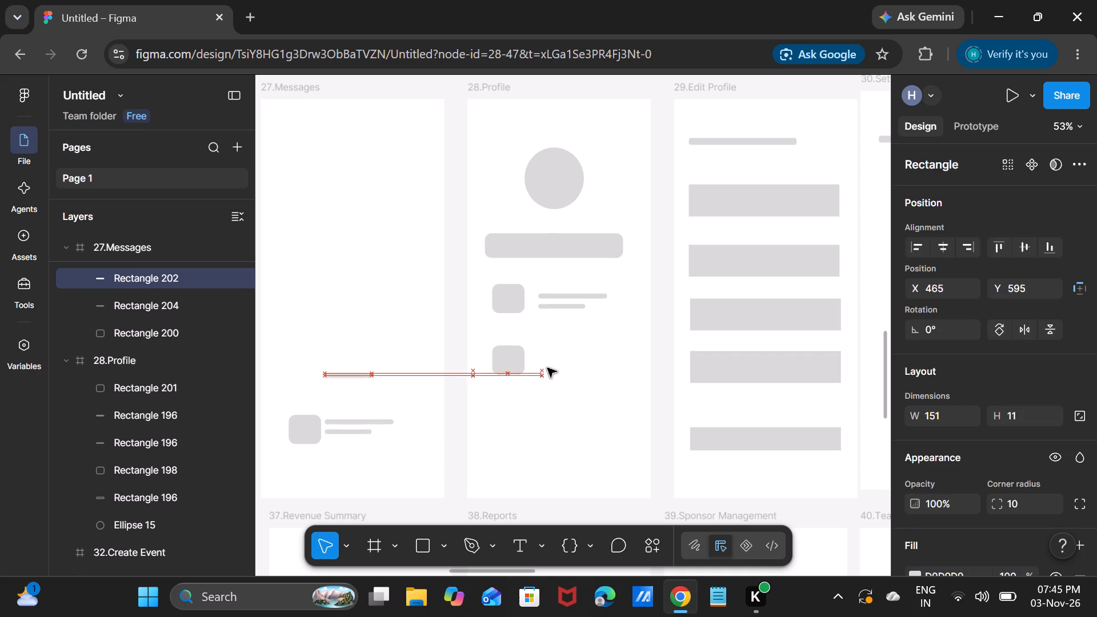
left_click_drag(547, 368, 600, 351)
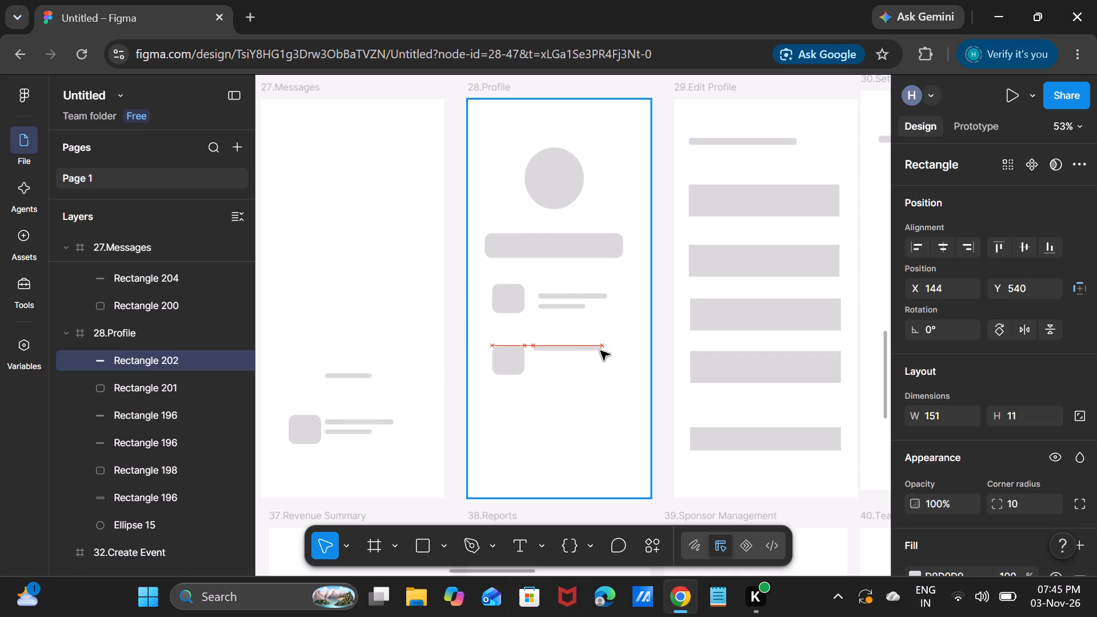
left_click_drag(600, 351, 599, 354)
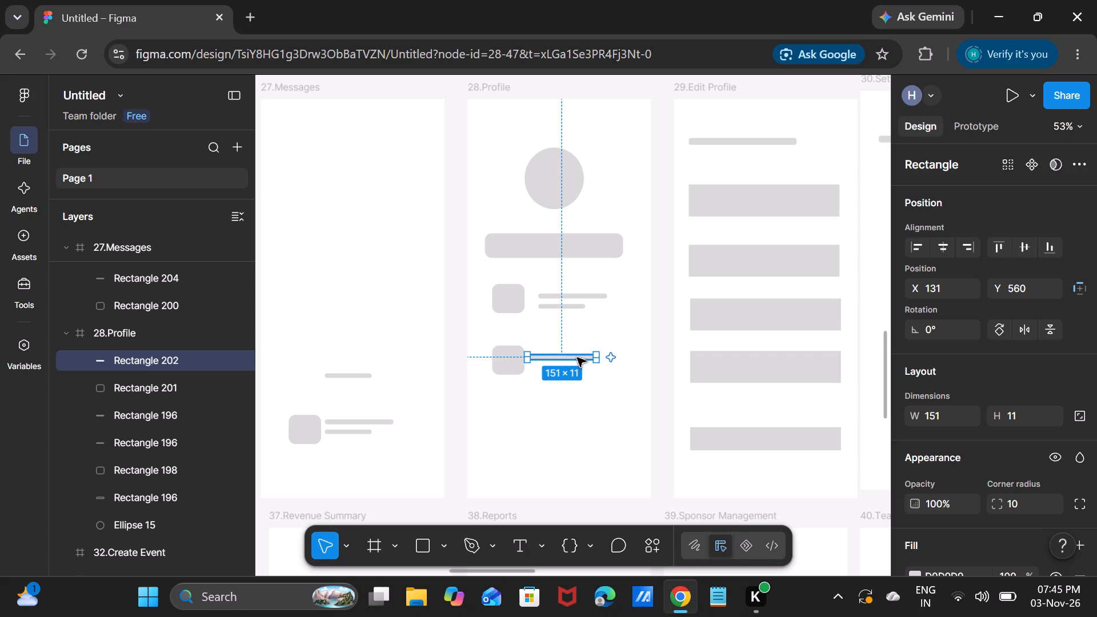
left_click_drag(577, 358, 587, 354)
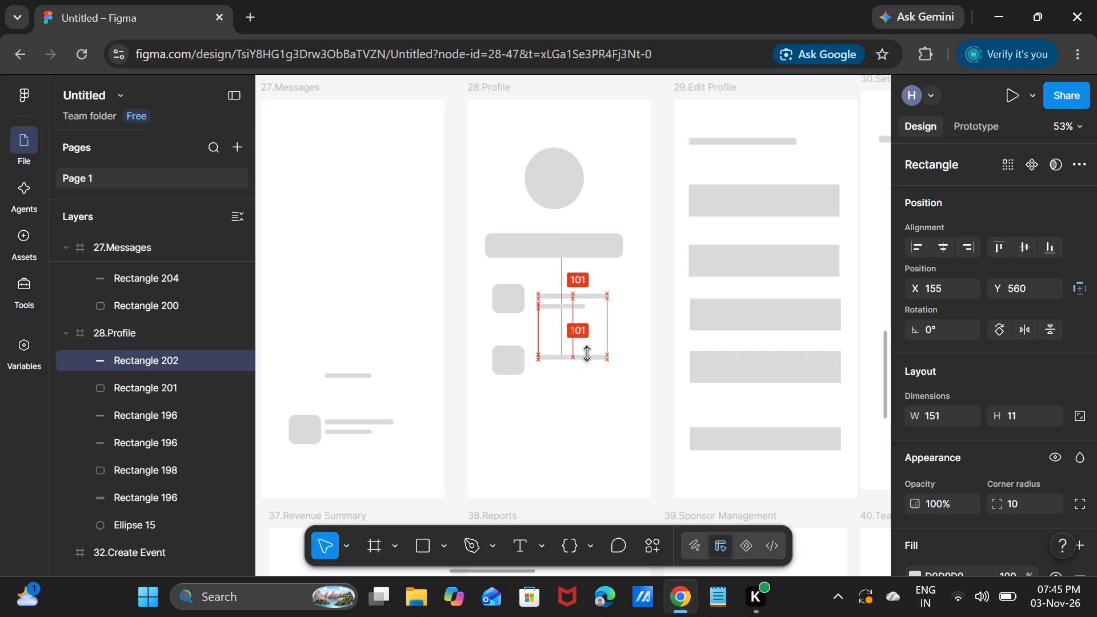
left_click_drag(335, 374, 572, 380)
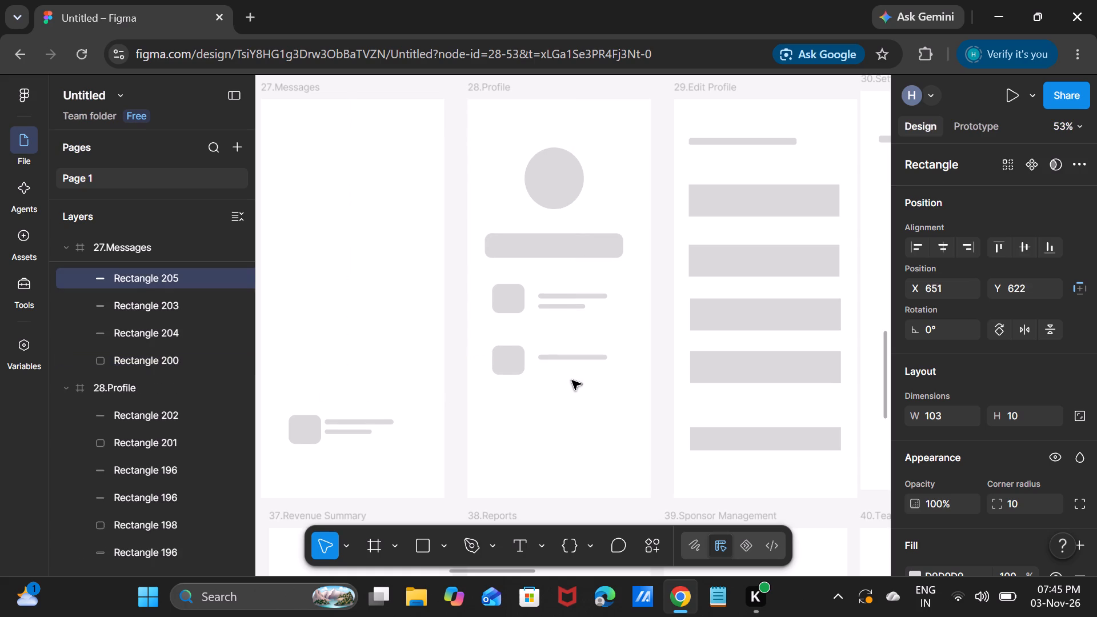
left_click_drag(572, 380, 552, 370)
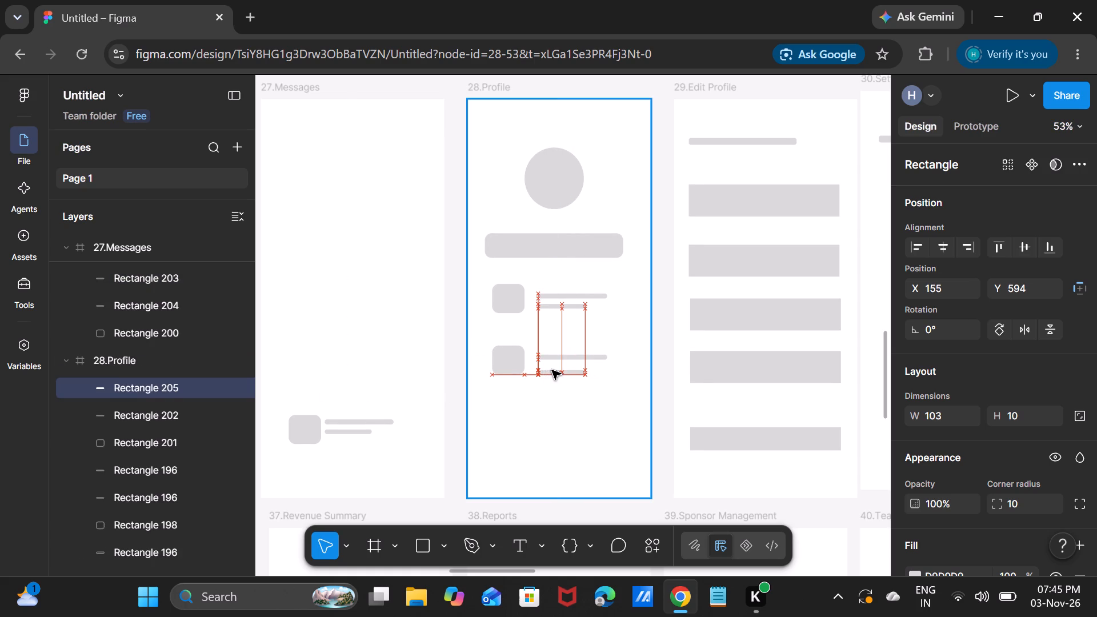
left_click_drag(552, 370, 552, 367)
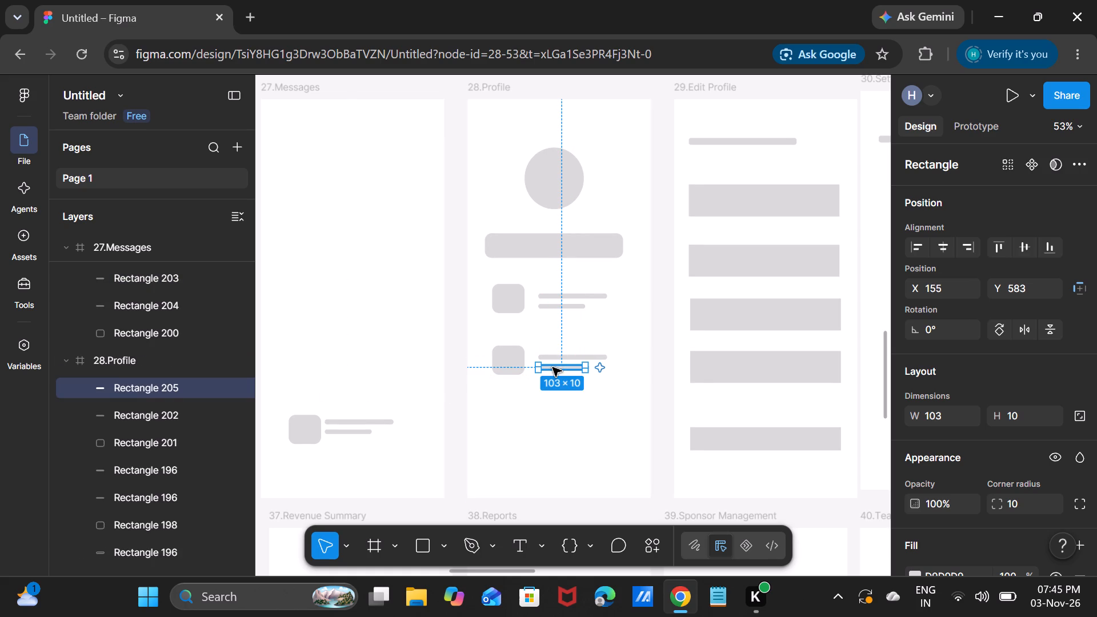
Move the last row into 28.Profile, square at X 54, Y 675, longer line at X 155, Y 694, shorter line at about X 152, Y 717.
left_click_drag(308, 424, 525, 434)
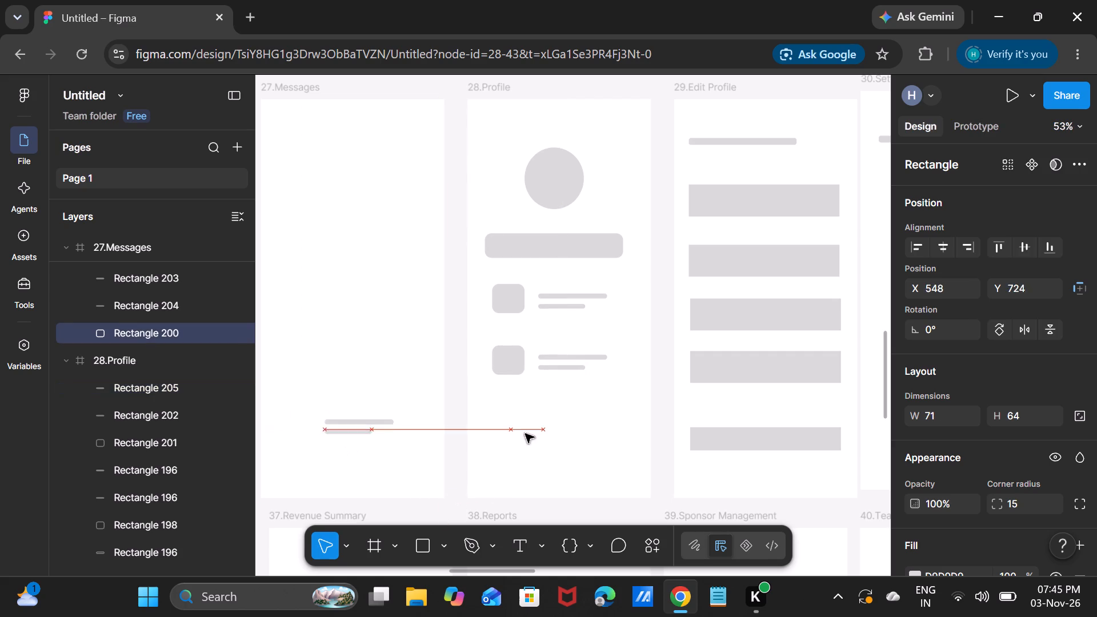
left_click_drag(525, 434, 512, 419)
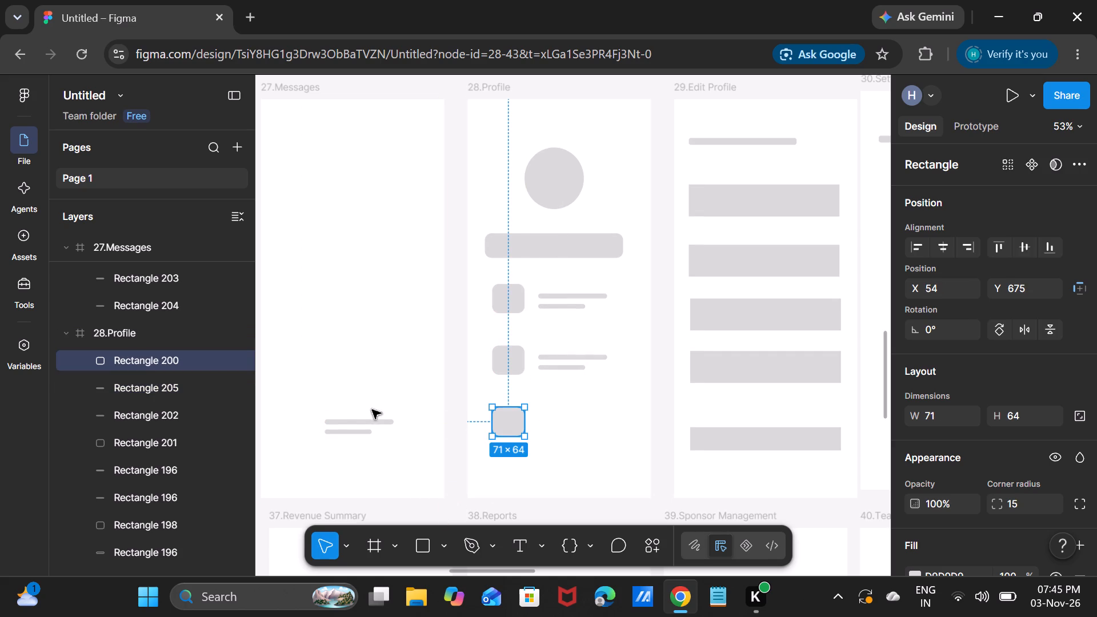
left_click_drag(371, 423, 591, 416)
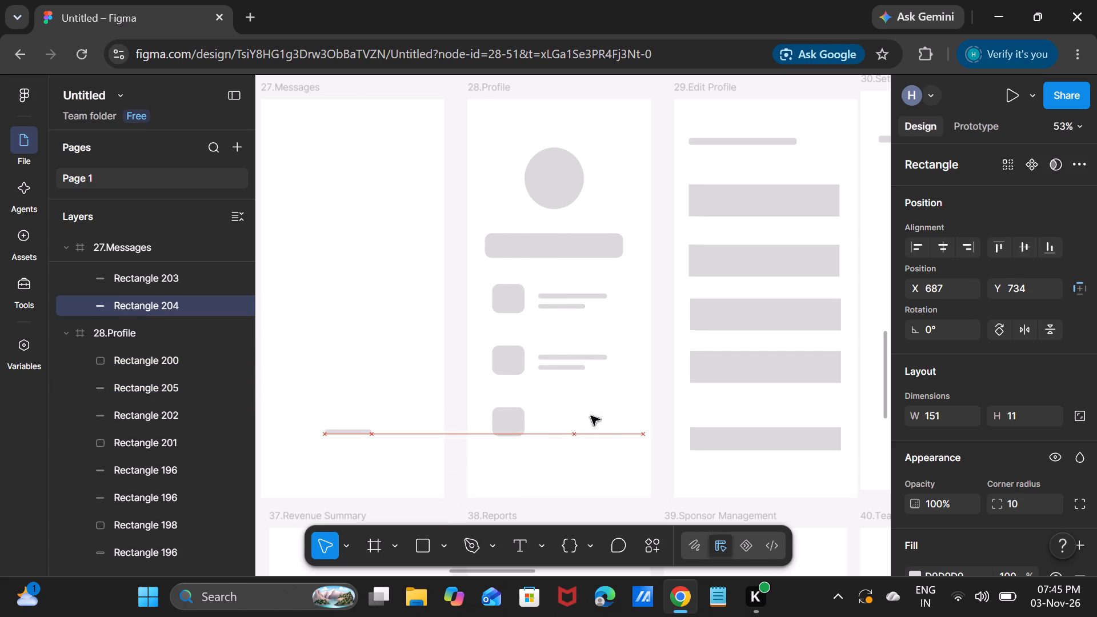
left_click_drag(591, 416, 582, 415)
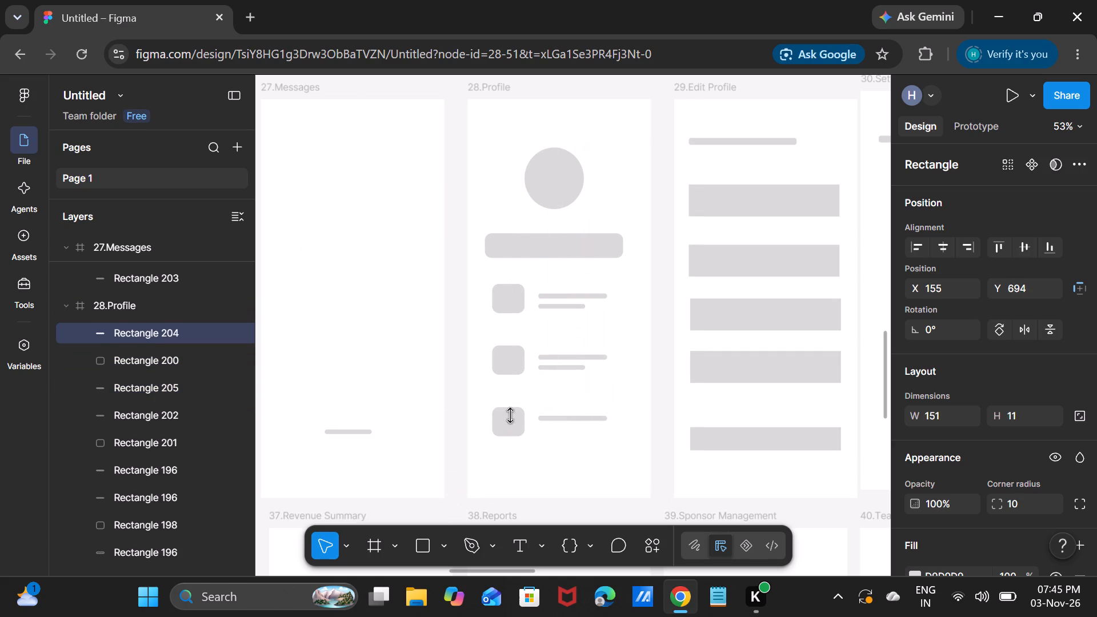
left_click_drag(363, 430, 566, 432)
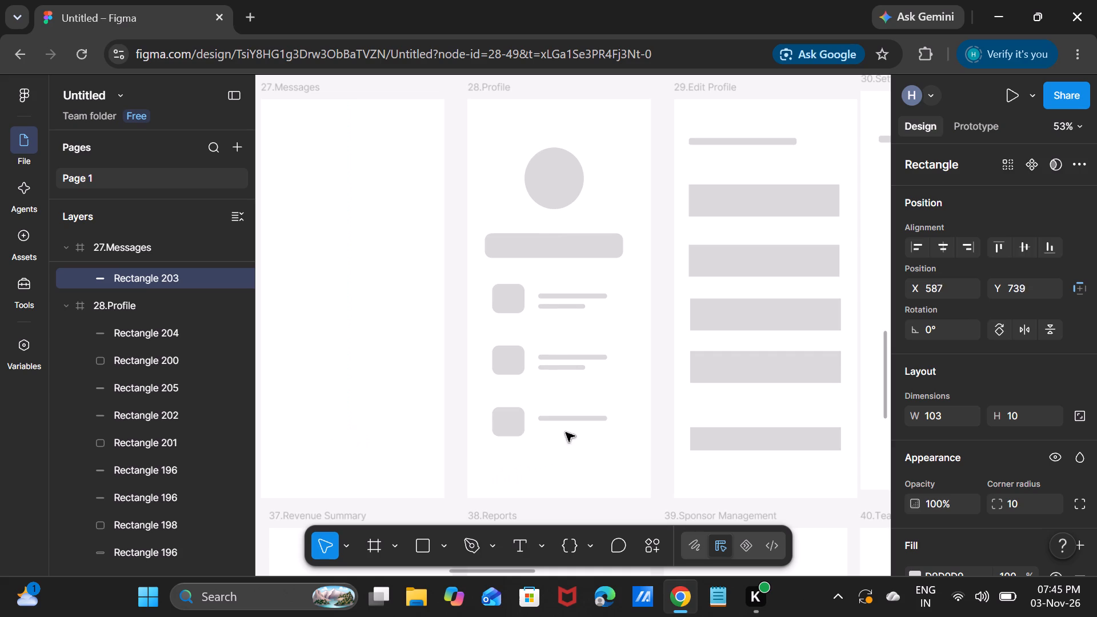
left_click_drag(566, 432, 566, 431)
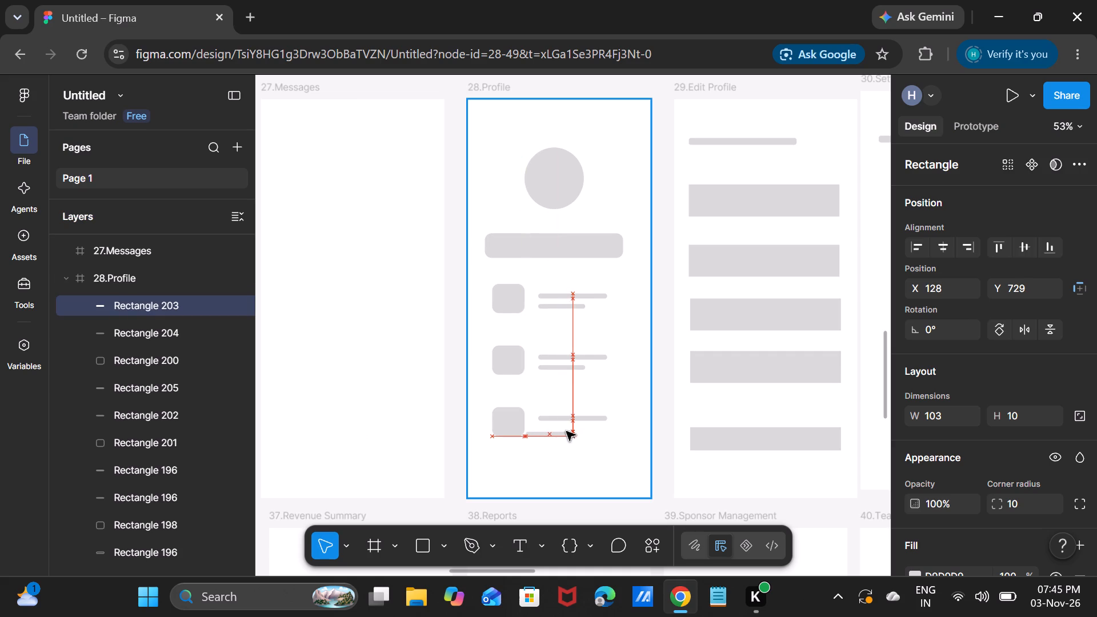
left_click_drag(566, 431, 575, 430)
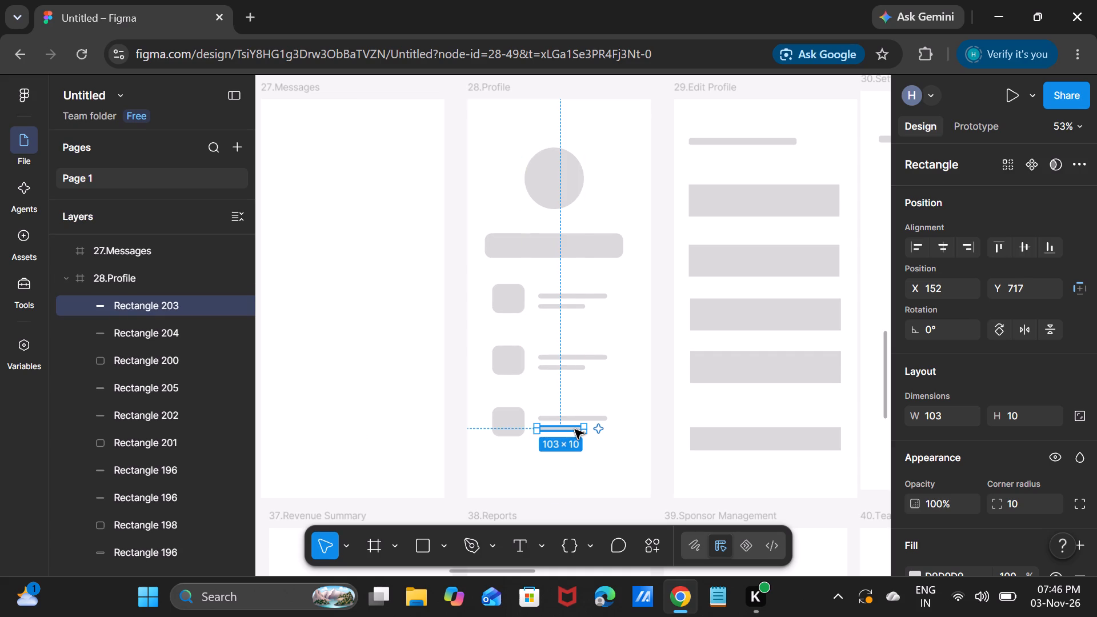
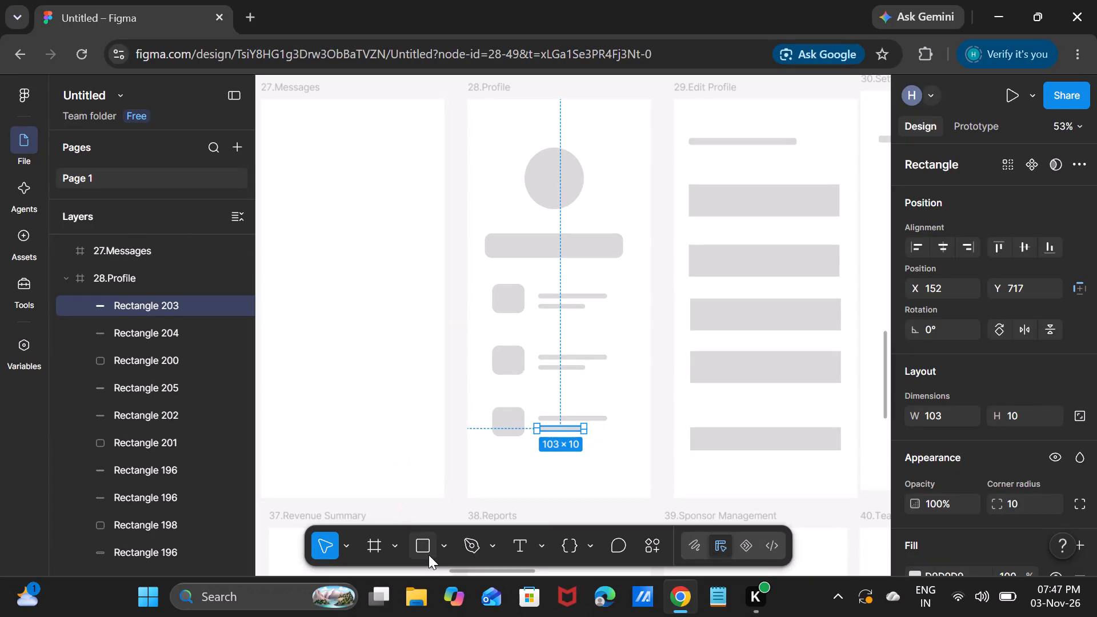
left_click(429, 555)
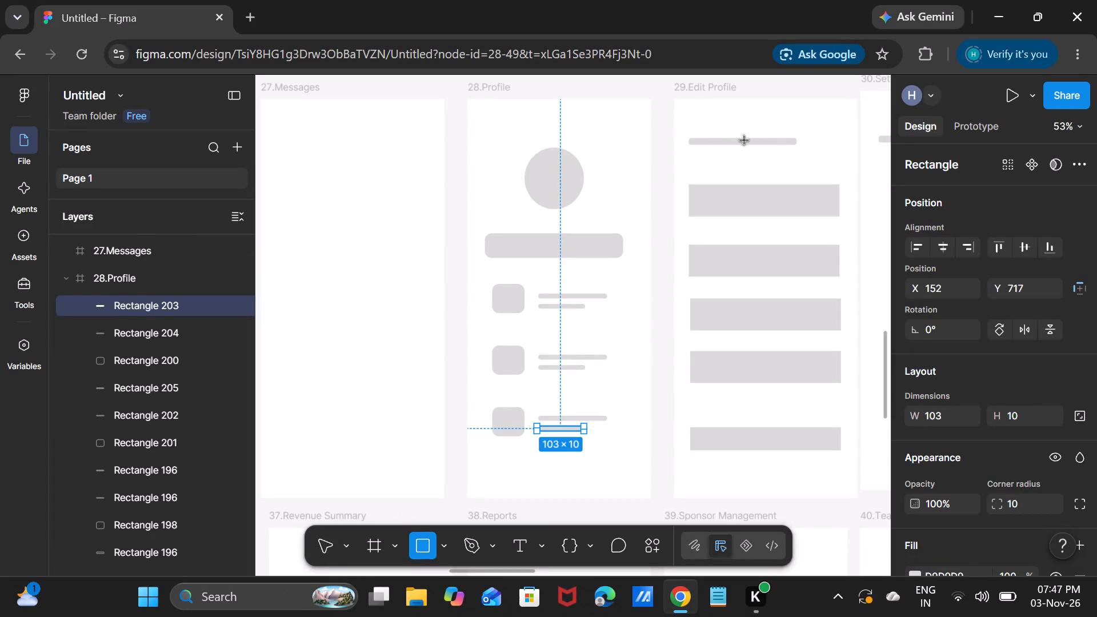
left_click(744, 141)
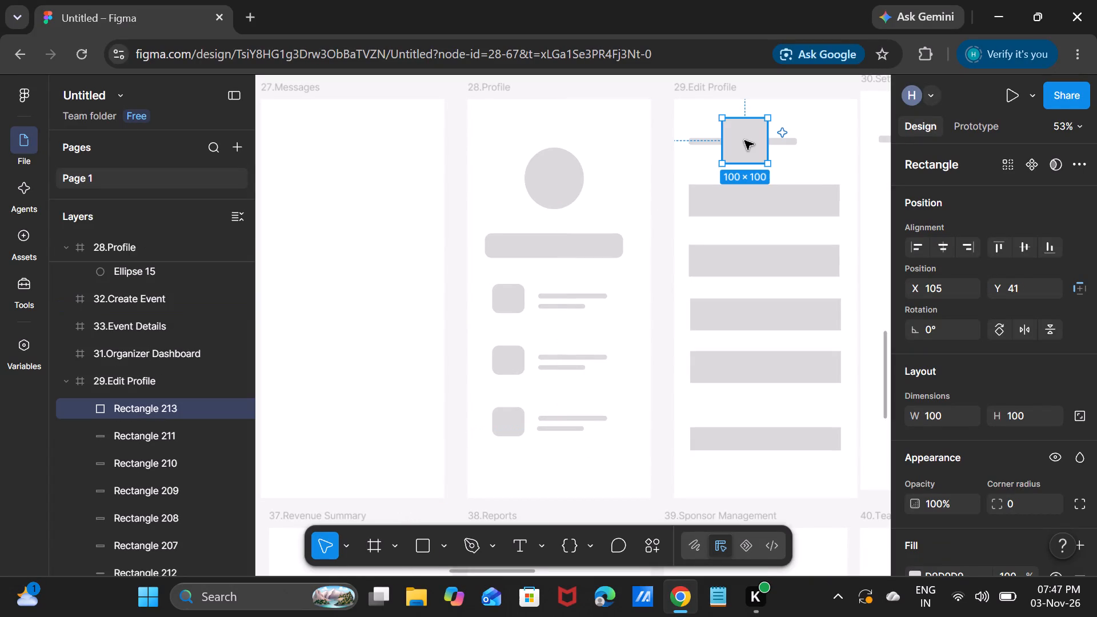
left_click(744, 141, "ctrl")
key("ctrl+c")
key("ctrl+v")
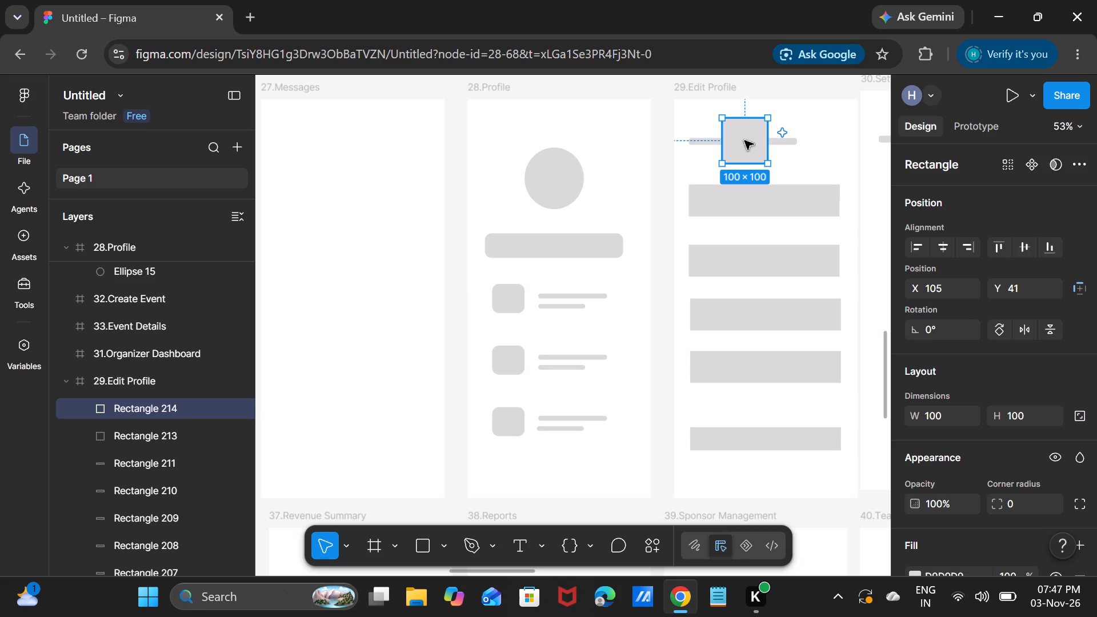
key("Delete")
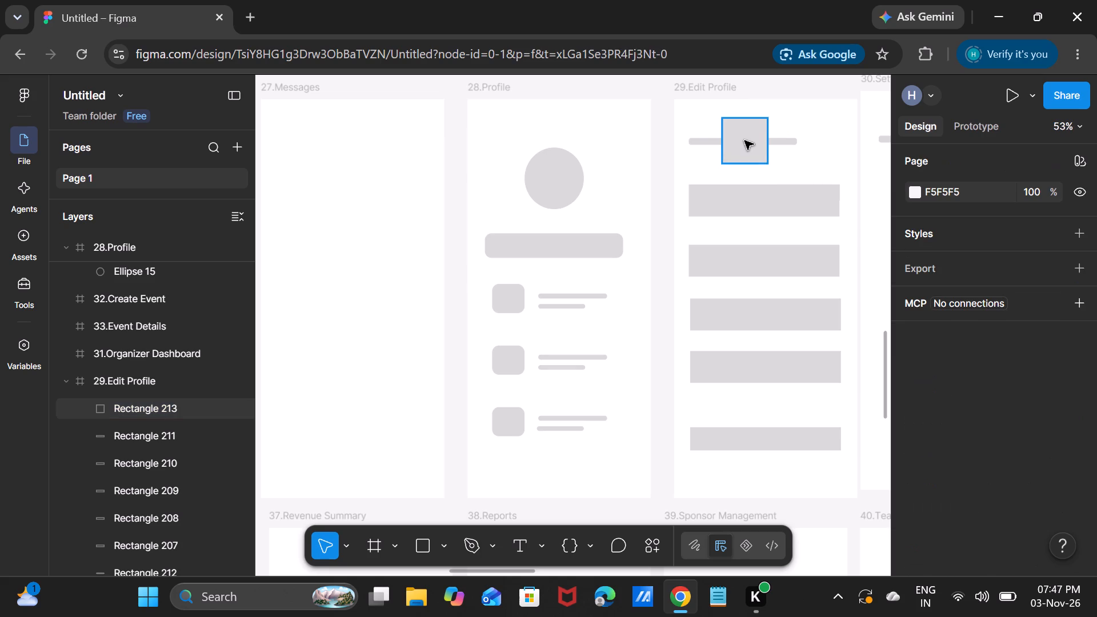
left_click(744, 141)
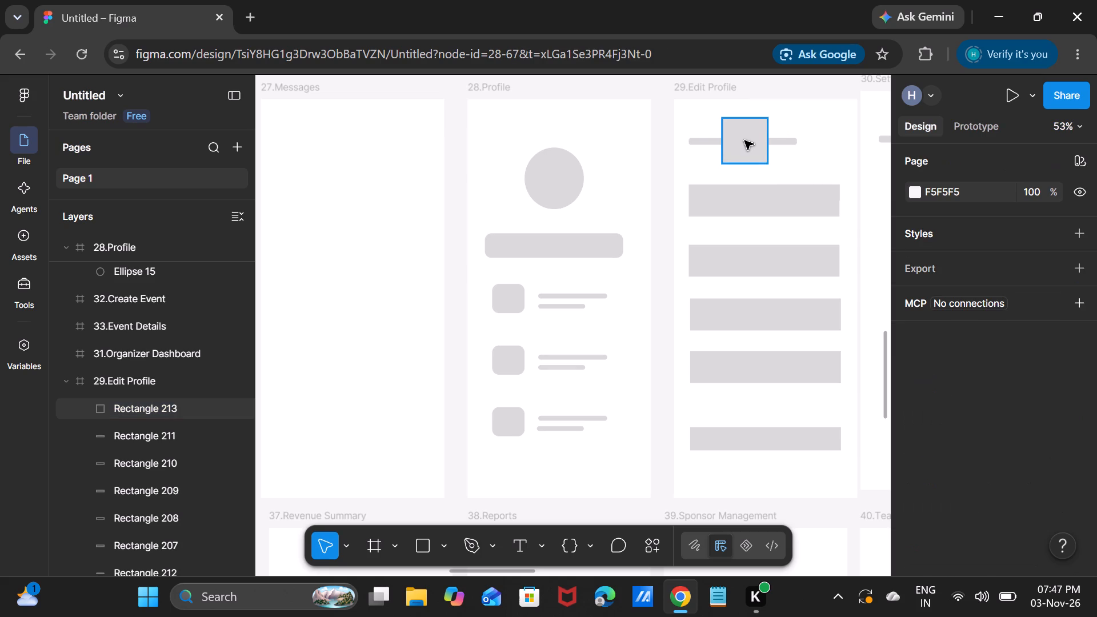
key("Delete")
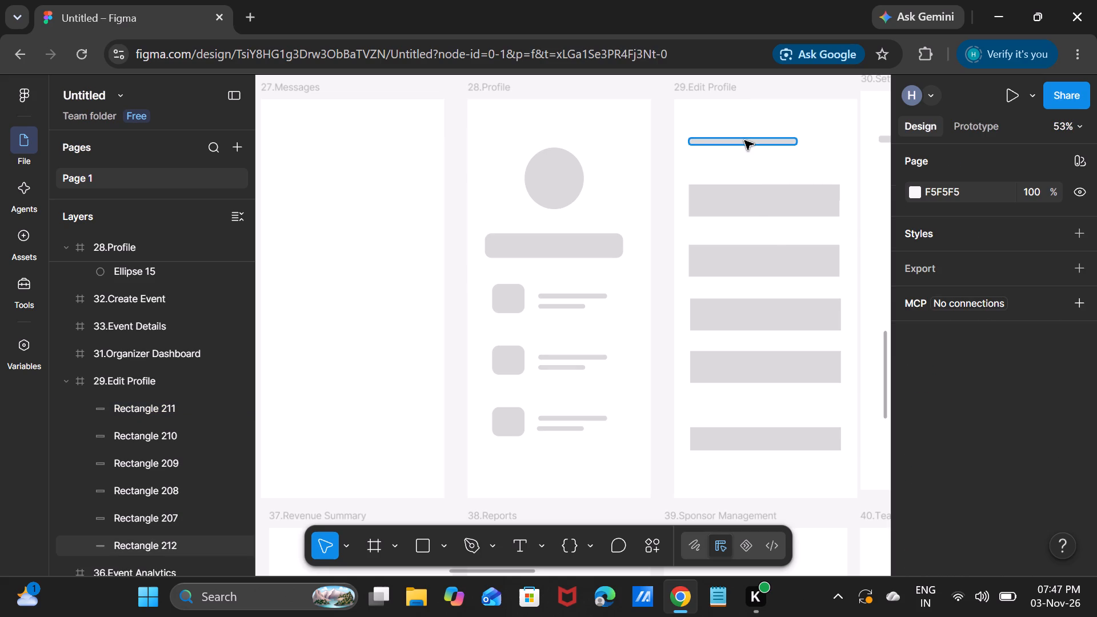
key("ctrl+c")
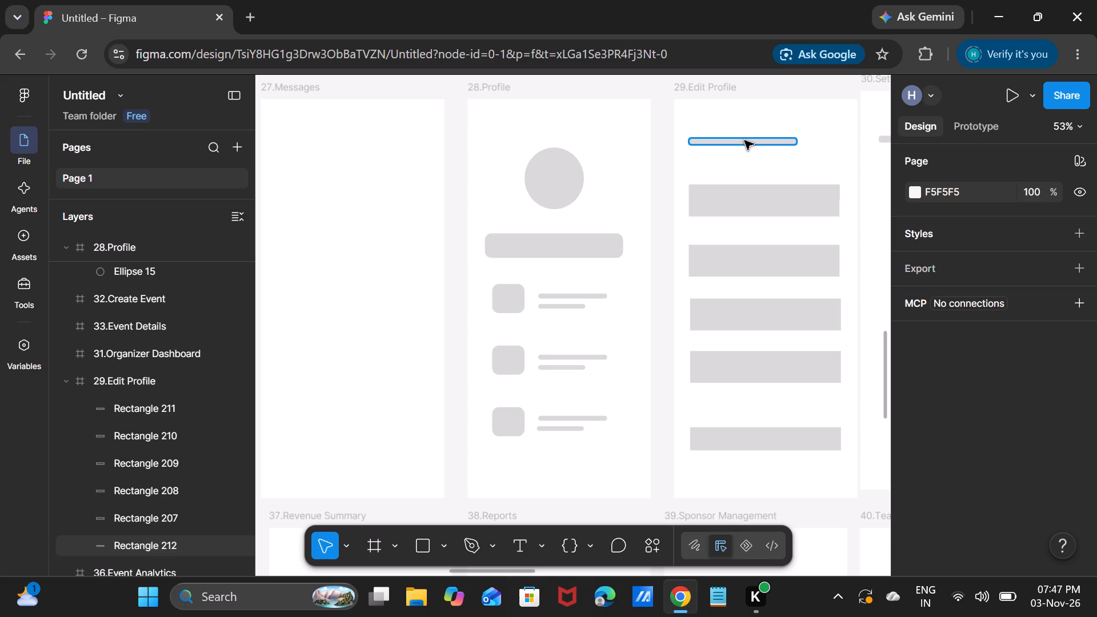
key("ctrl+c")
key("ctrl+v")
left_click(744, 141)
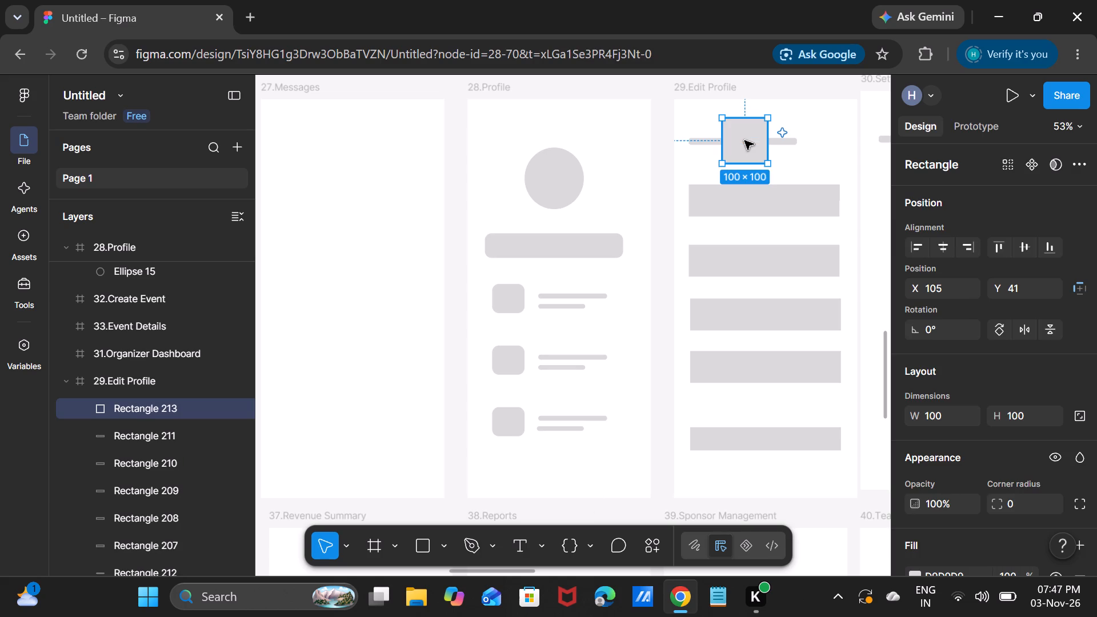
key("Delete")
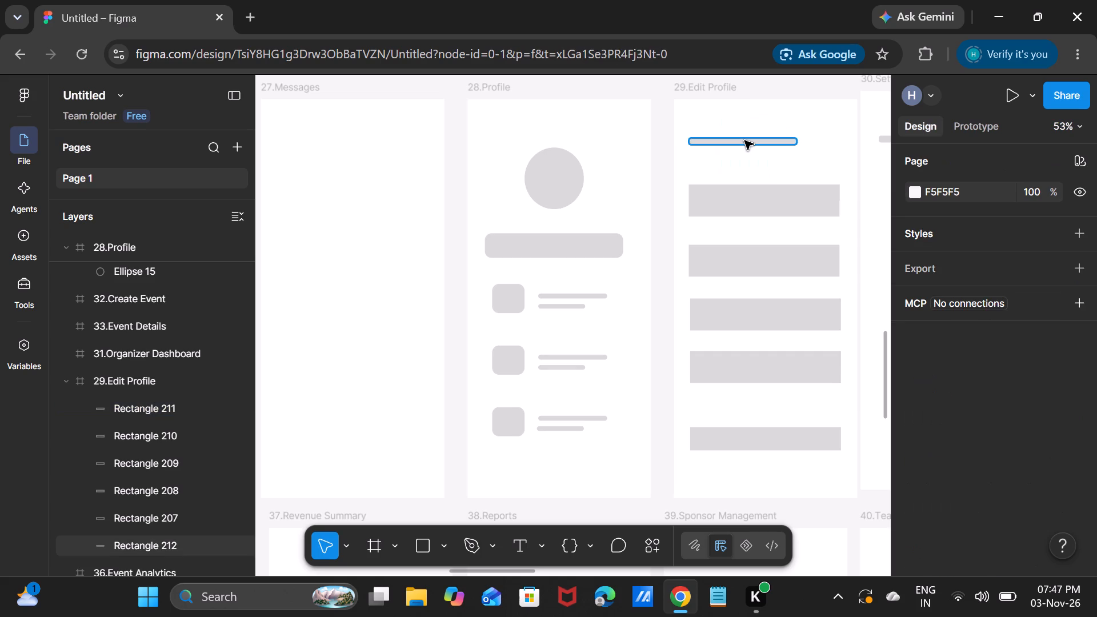
Move the title line from 29.Edit Profile to the top of 27.Messages, at X 34, Y 72.
left_click_drag(744, 141, 454, 169)
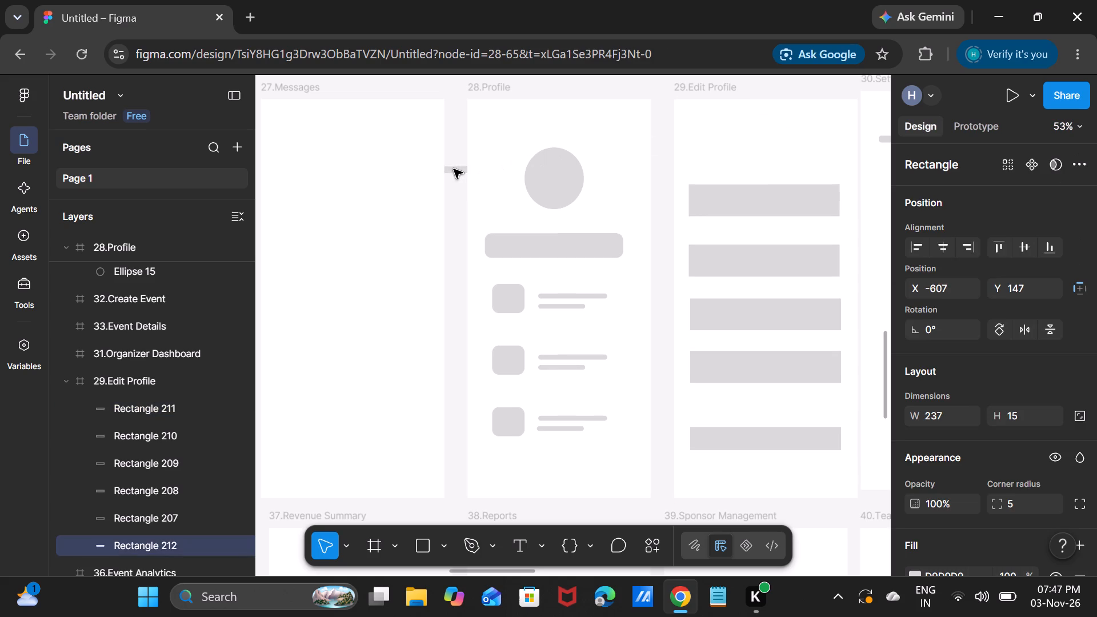
left_click_drag(454, 169, 332, 135)
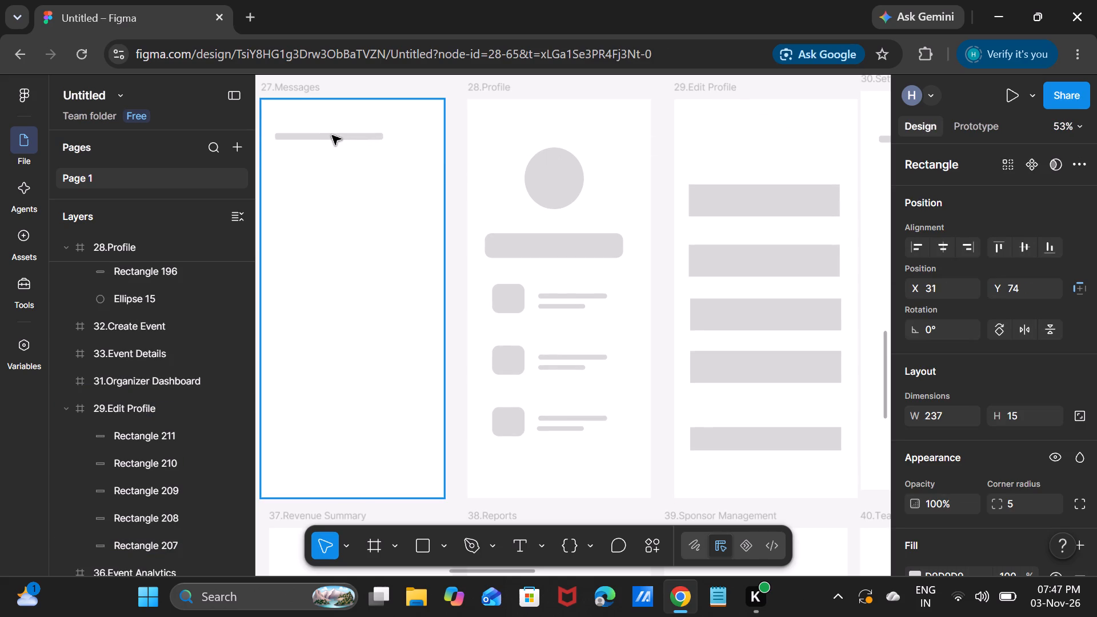
left_click_drag(332, 135, 333, 135)
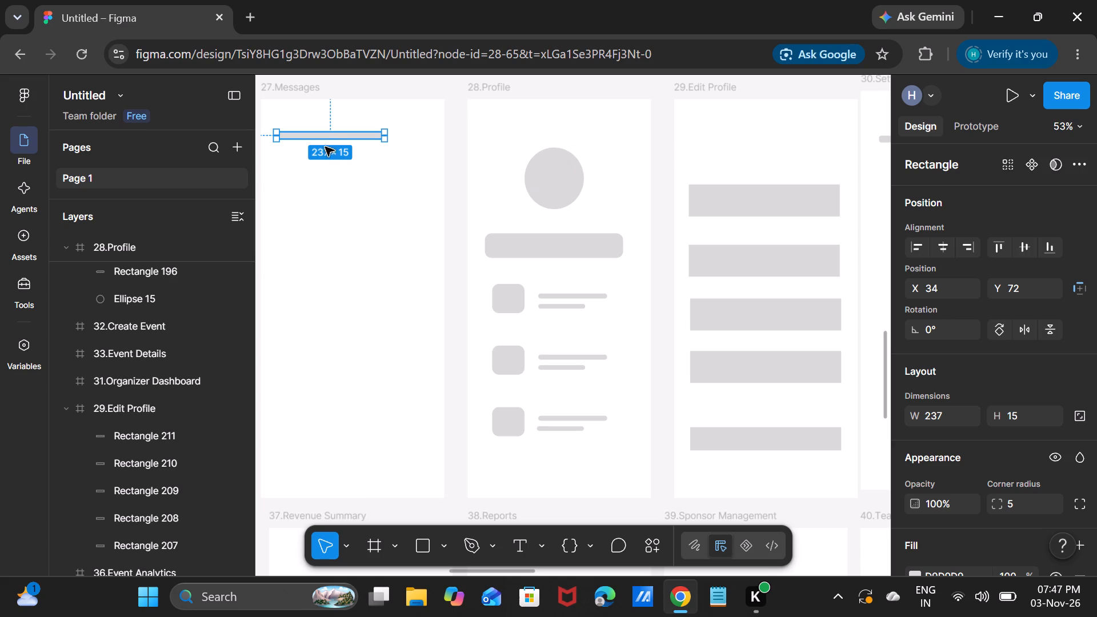
Duplicate the title line in 27.Messages and place the copy at the top of 29.Edit Profile, at X 35, Y 75.
key("ctrl+c")
left_click(339, 131, "ctrl")
key("ctrl+v")
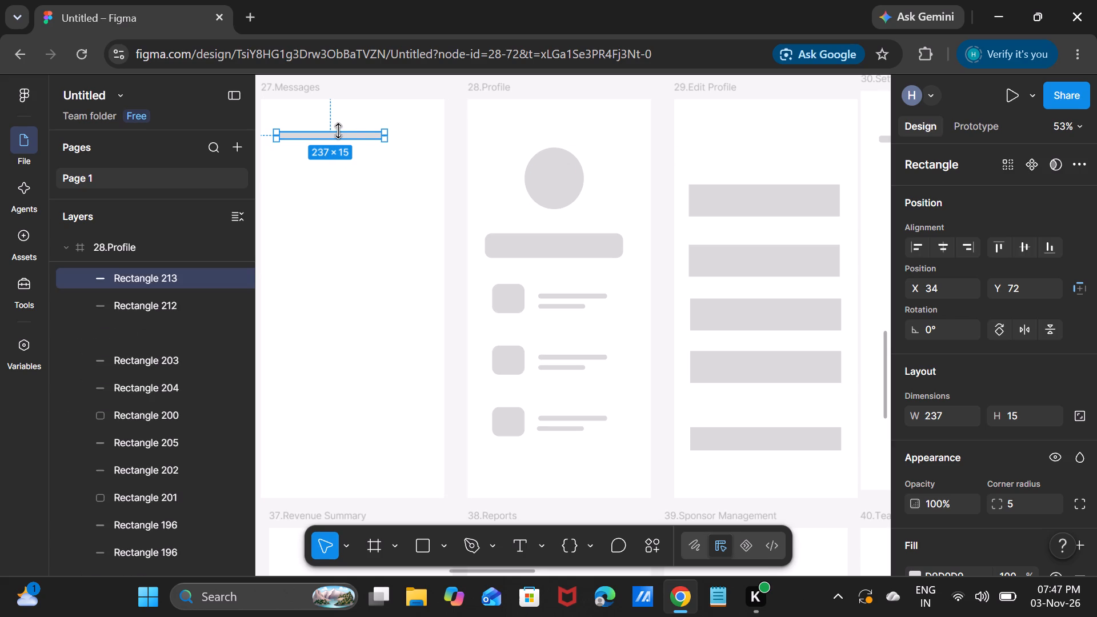
left_click_drag(360, 133, 738, 170)
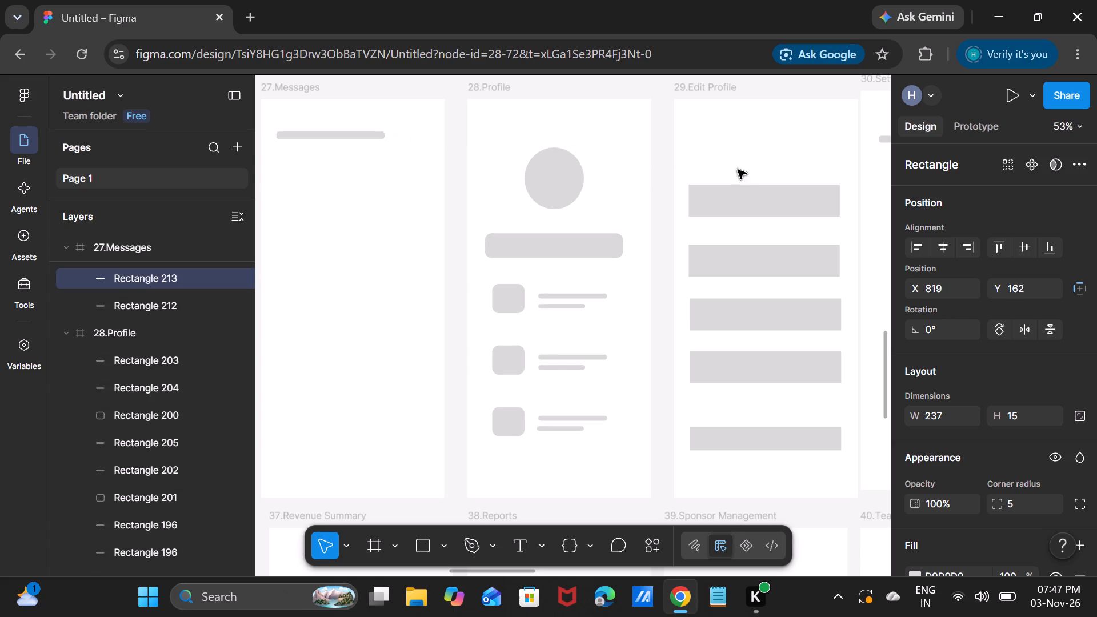
left_click_drag(738, 170, 774, 134)
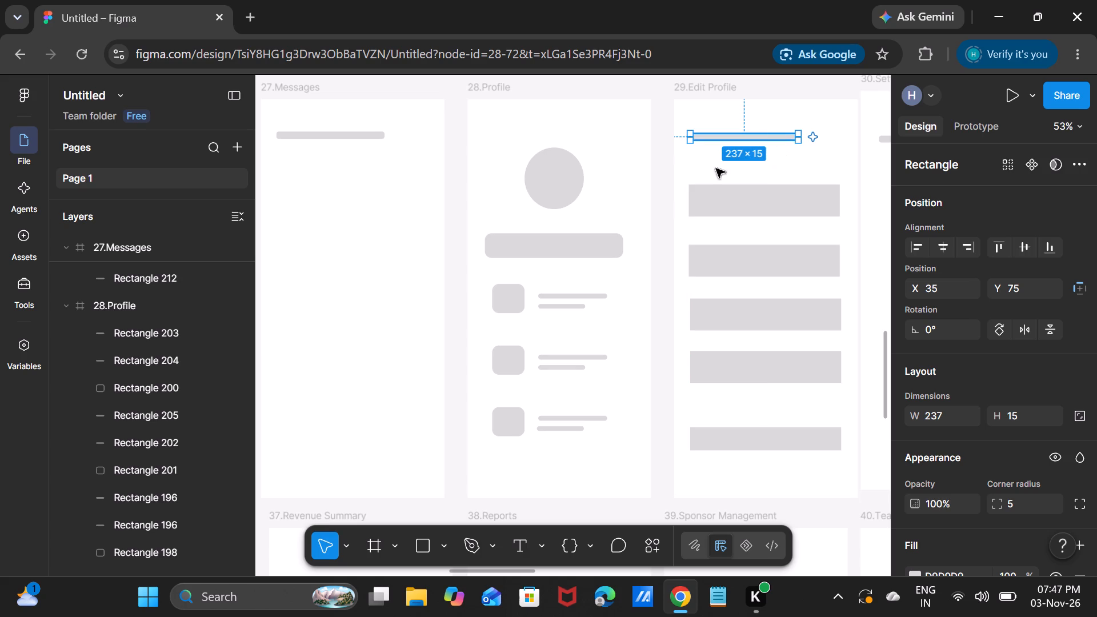
left_click(277, 273)
Move the 30.Settings frame containing the title line to X 3274, Y 2984, level with and spaced from 29.Edit Profile.
scroll(733, 329, "left", 1)
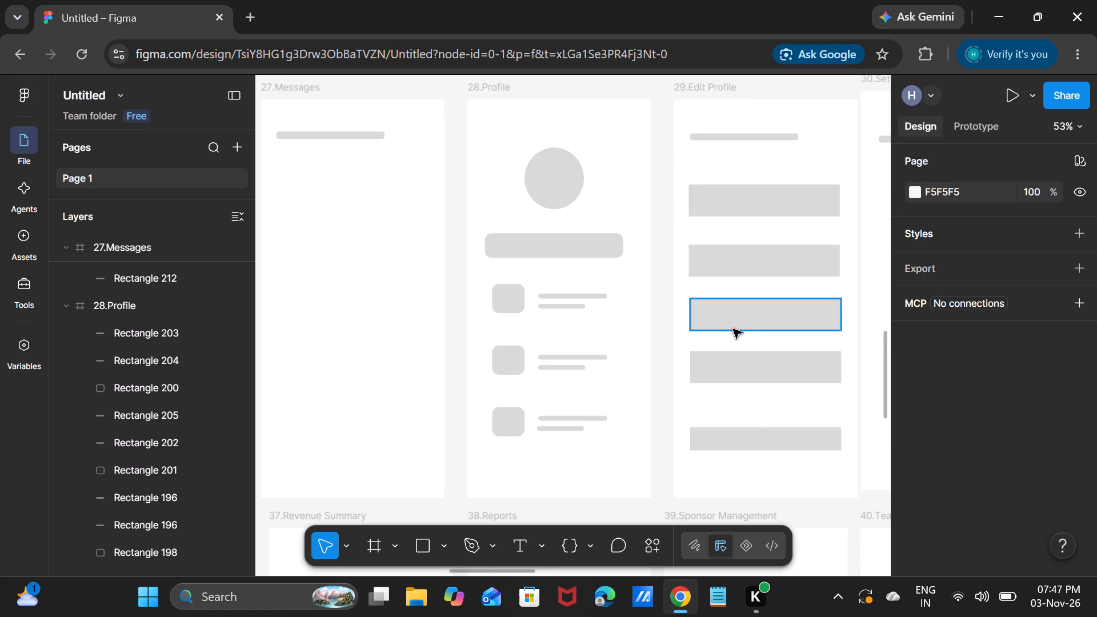
scroll(733, 329, "left", 1)
left_click_drag(733, 329, 752, 354)
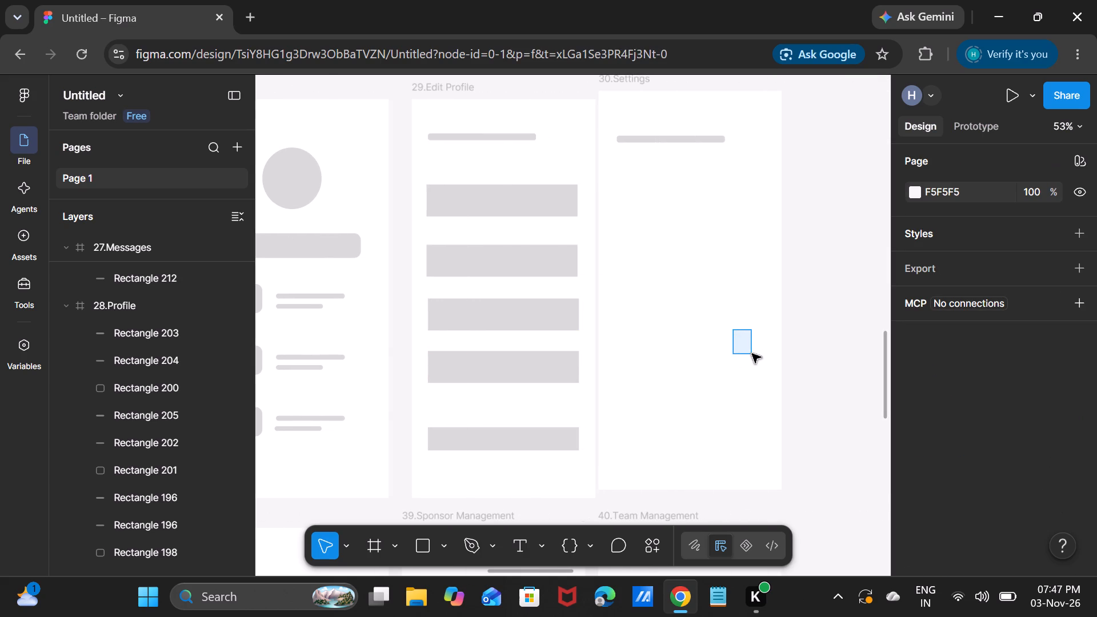
left_click_drag(752, 354, 754, 357)
left_click_drag(728, 341, 758, 368)
double_click(736, 409)
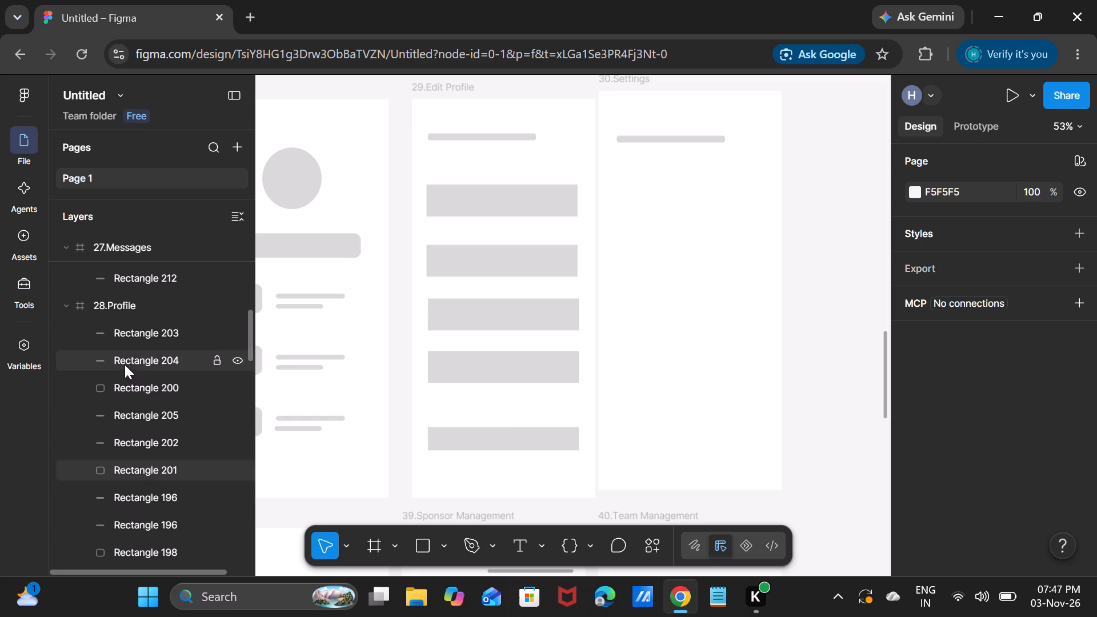
scroll(145, 231, "up", 2)
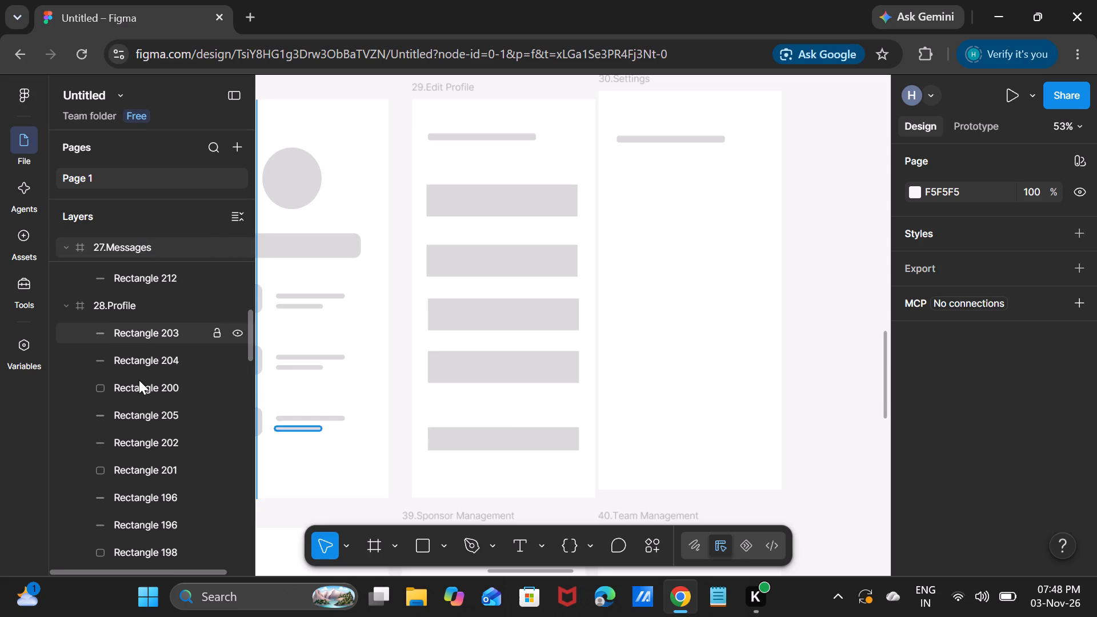
scroll(138, 385, "down", 6)
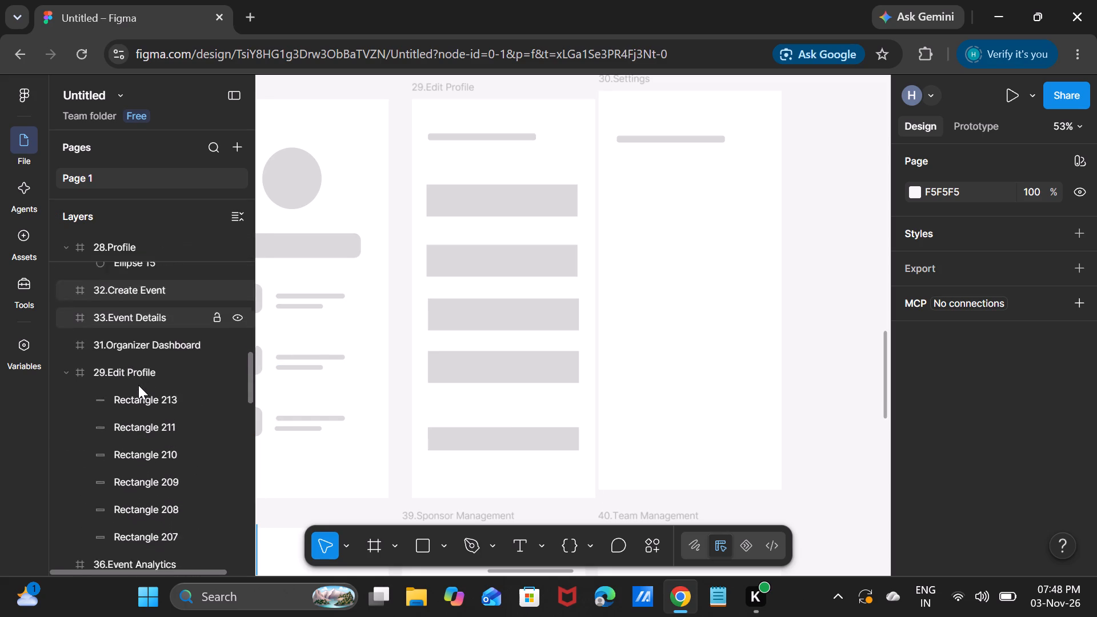
scroll(138, 385, "down", 2)
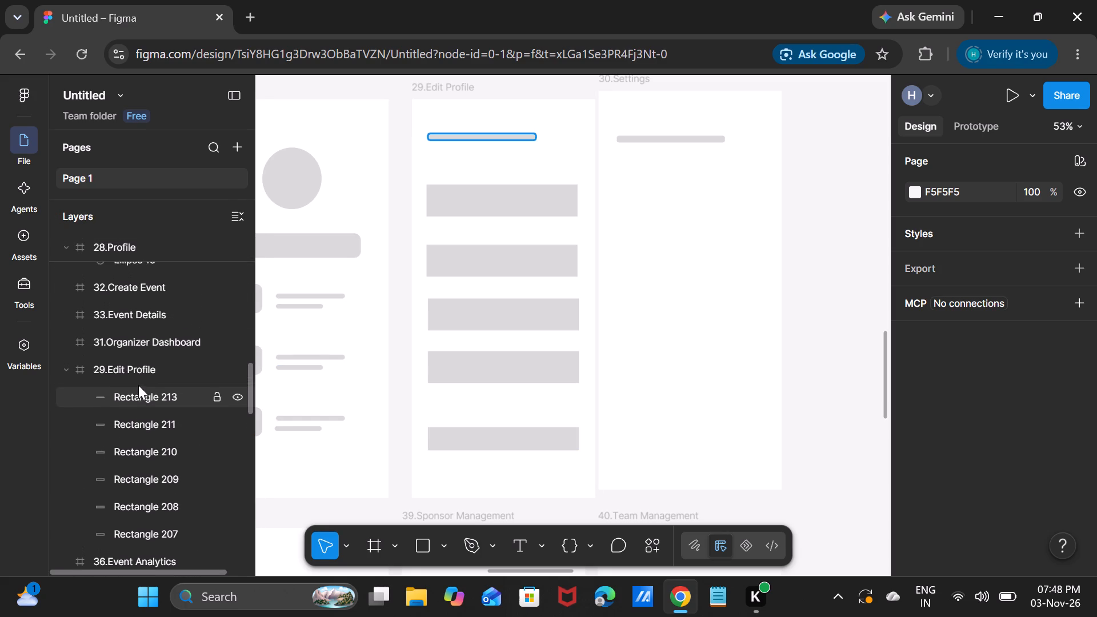
scroll(138, 385, "down", 1)
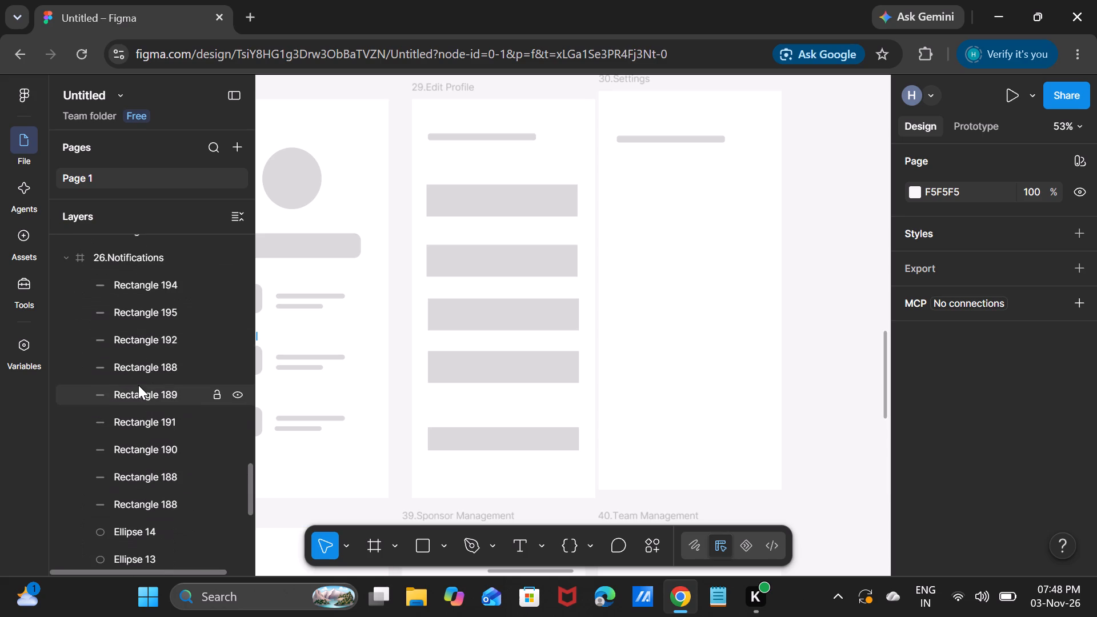
scroll(138, 385, "up", 4)
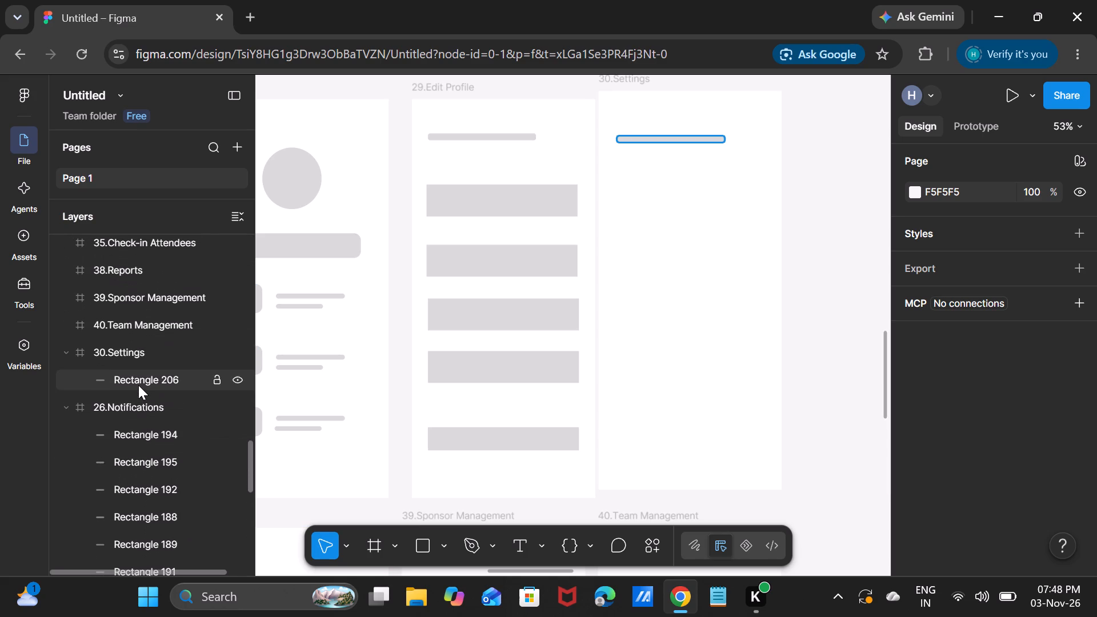
scroll(138, 385, "up", 2)
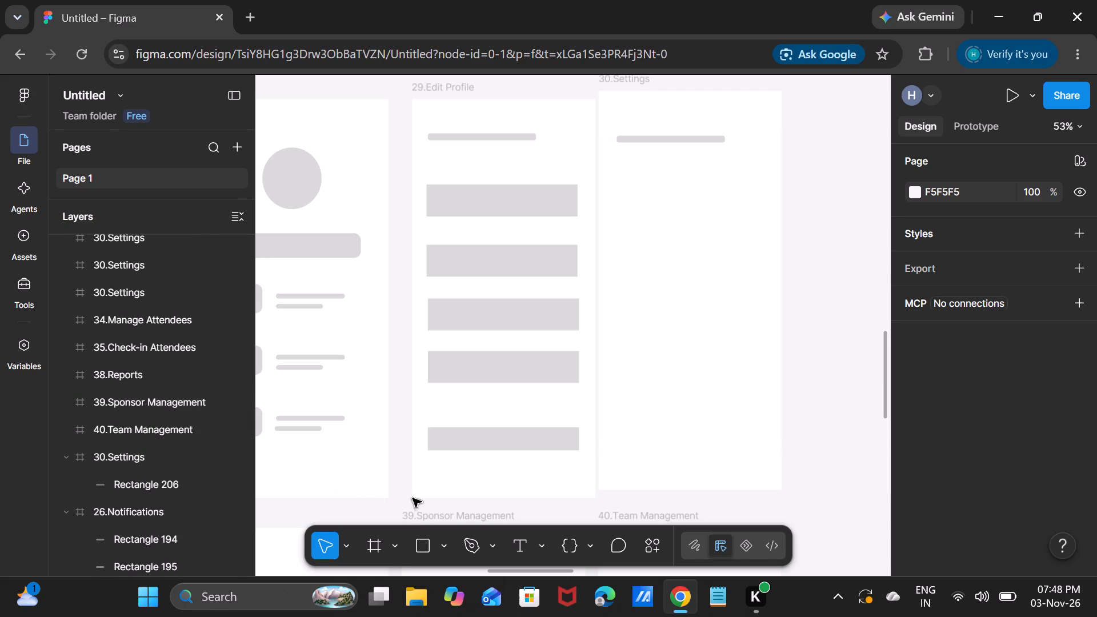
left_click_drag(675, 412, 742, 455)
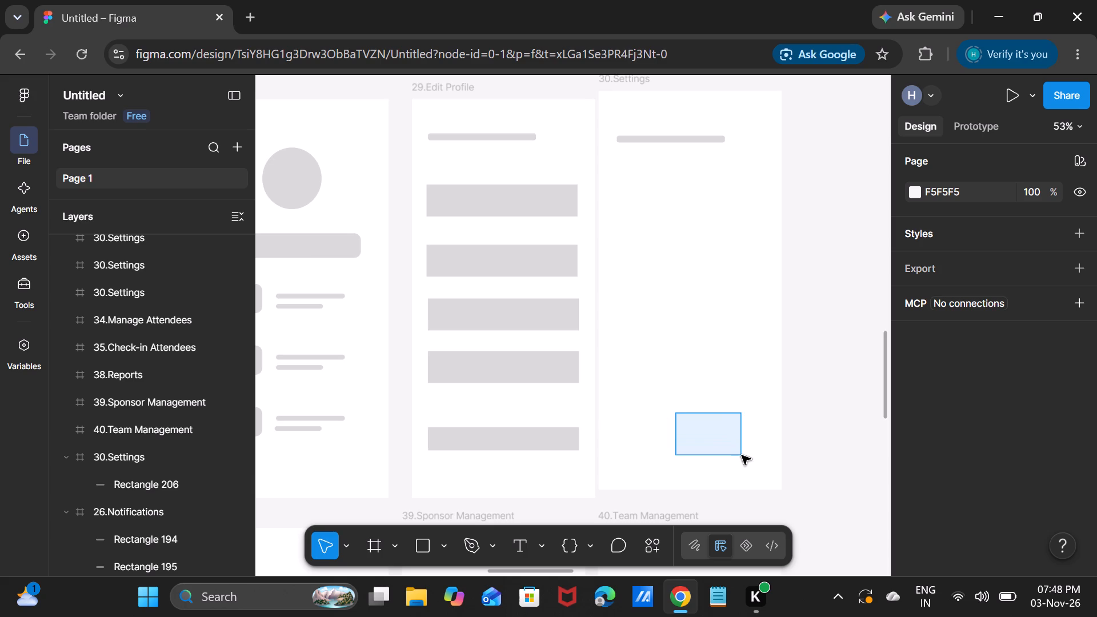
left_click(86, 459)
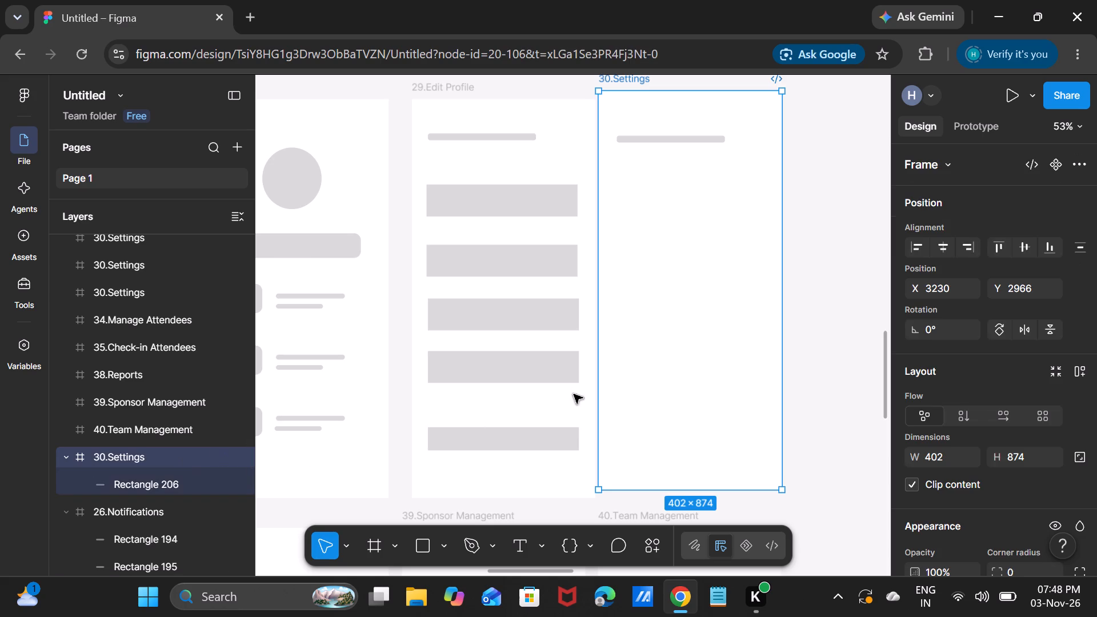
left_click_drag(653, 377, 690, 399)
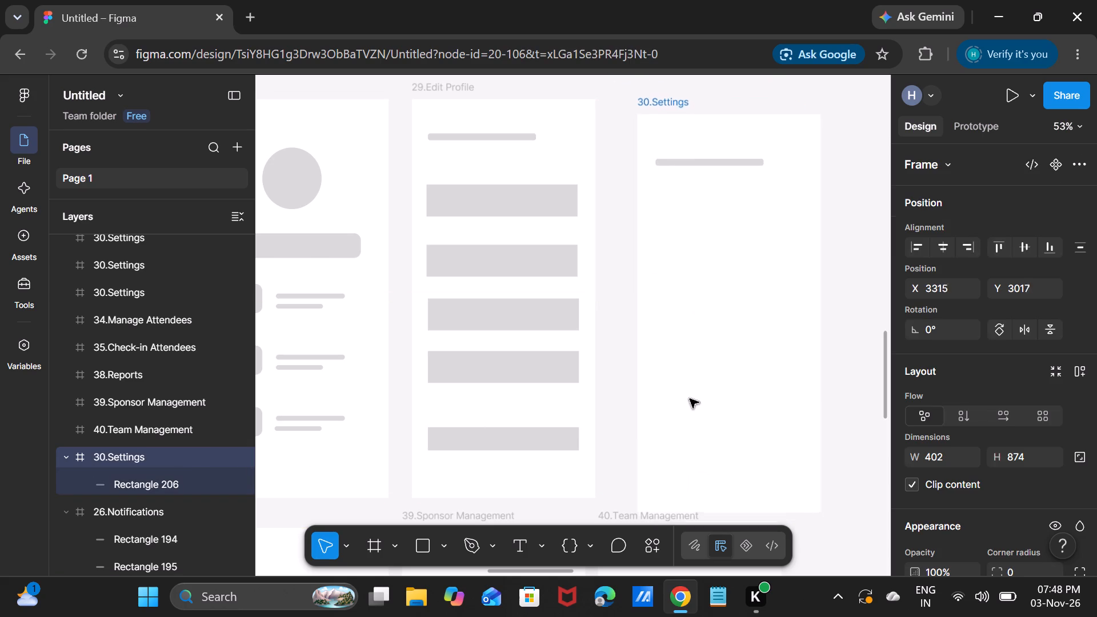
left_click_drag(690, 399, 676, 388)
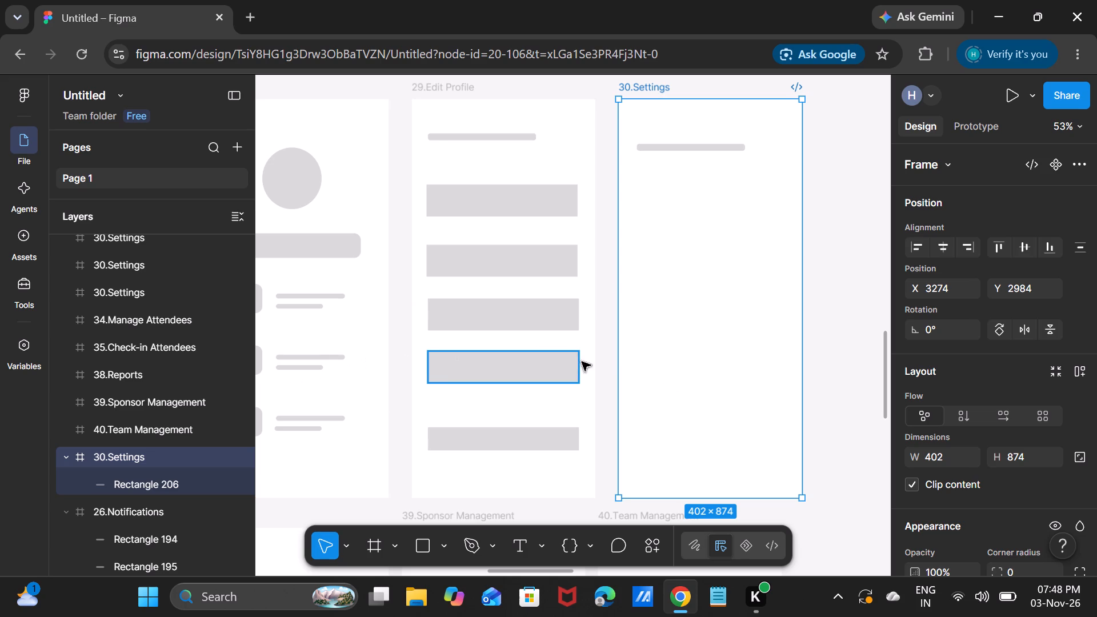
Copy the first circle of 26.Notifications into 27.Messages, below the title line at X 34, Y 155.
scroll(411, 371, "right", 3)
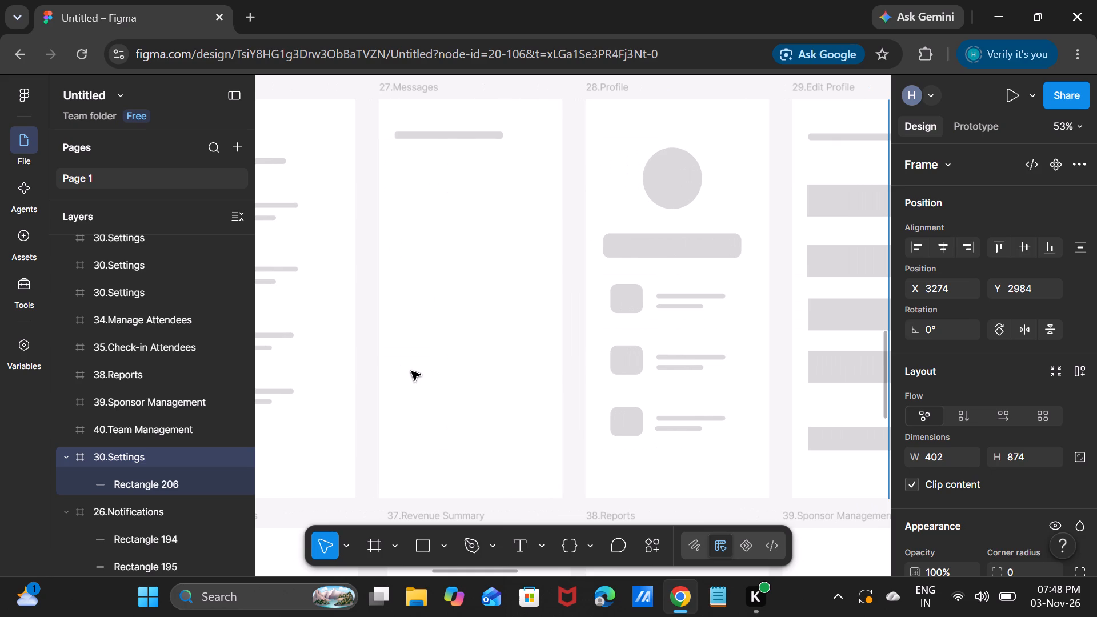
scroll(315, 371, "right", 1)
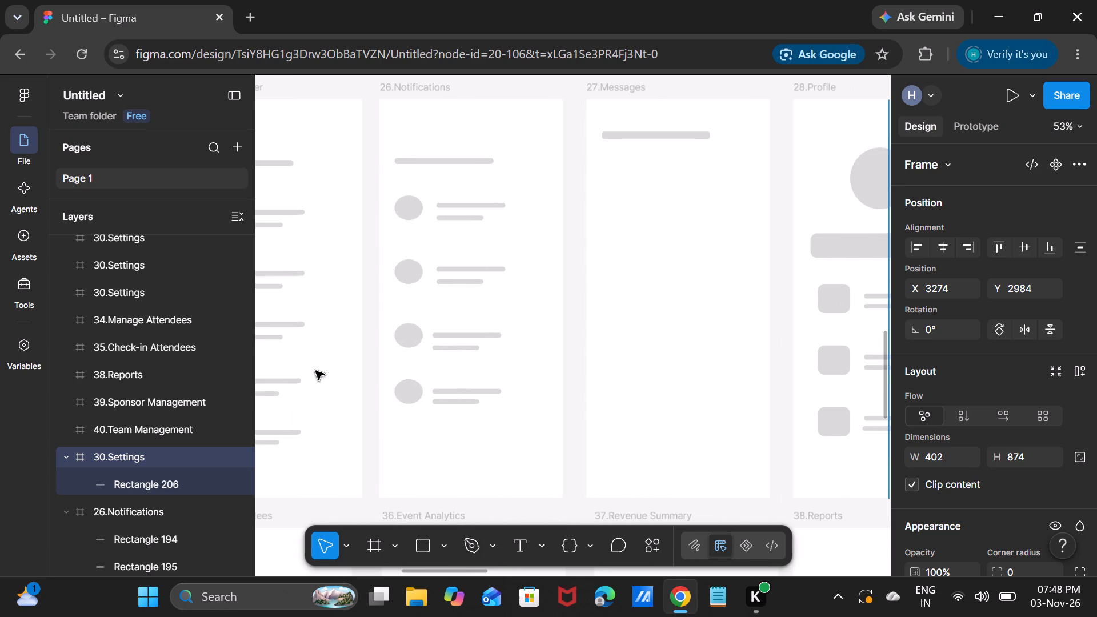
left_click(409, 210)
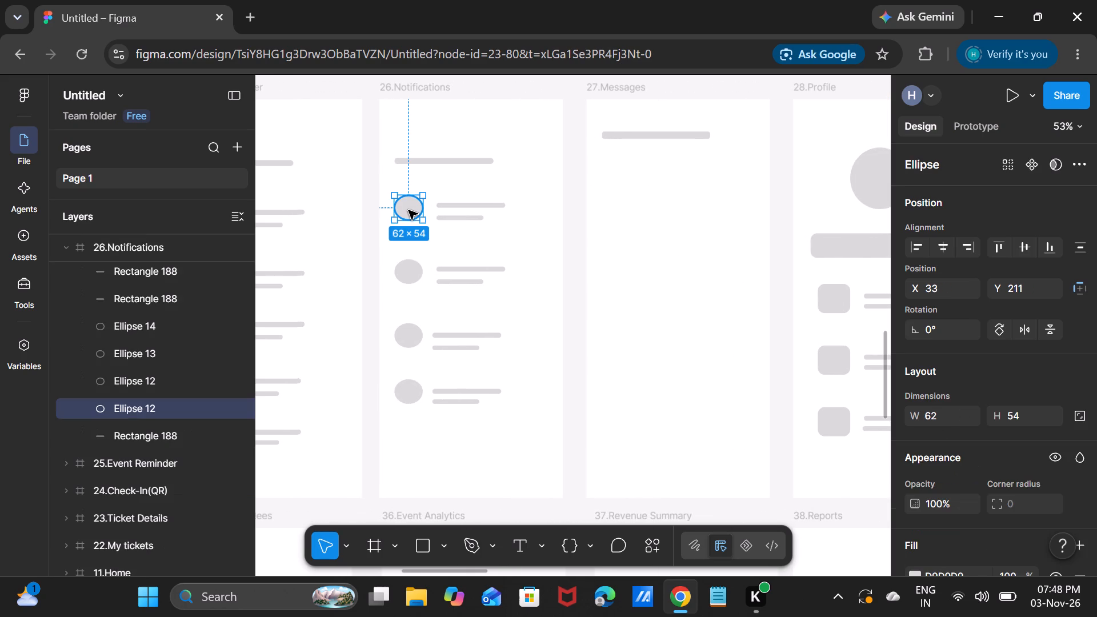
key("ctrl+c")
key("ctrl+v")
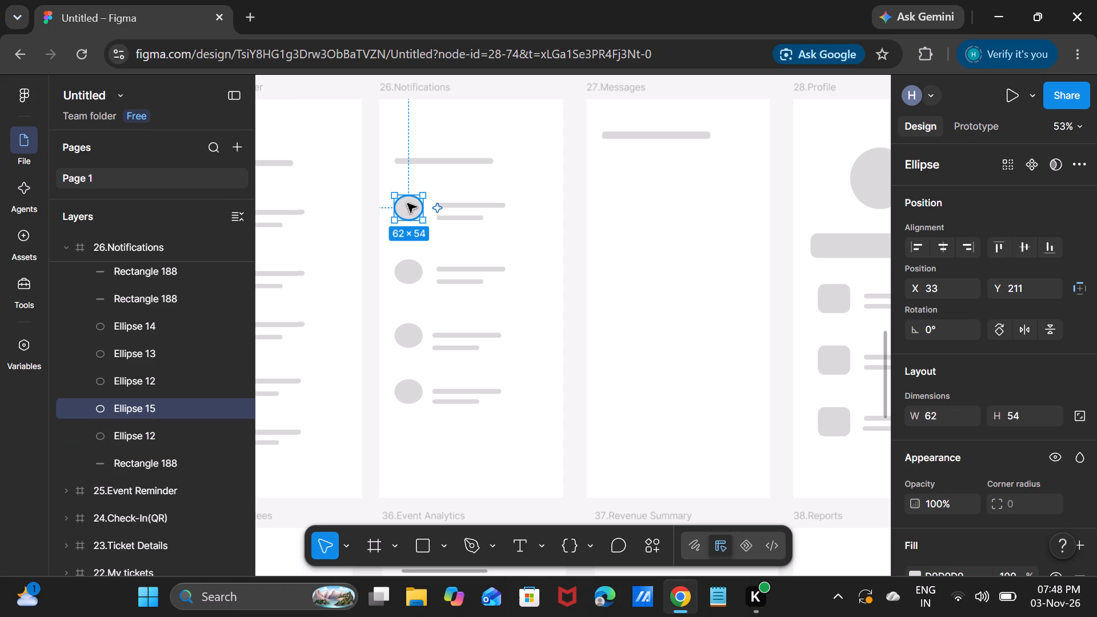
left_click_drag(408, 203, 595, 213)
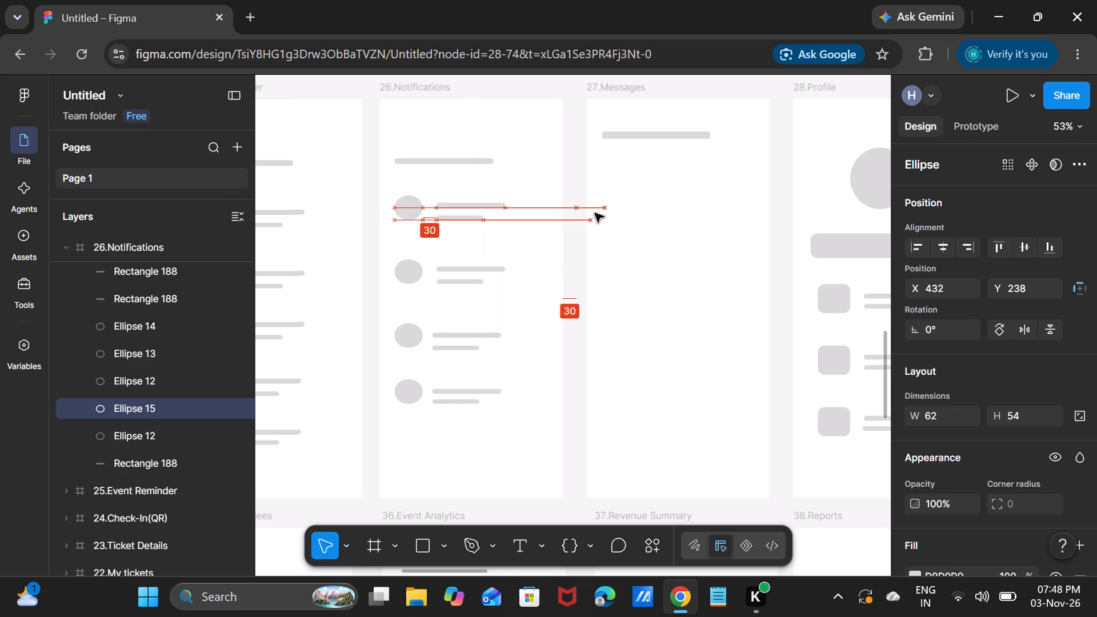
left_click_drag(595, 213, 618, 184)
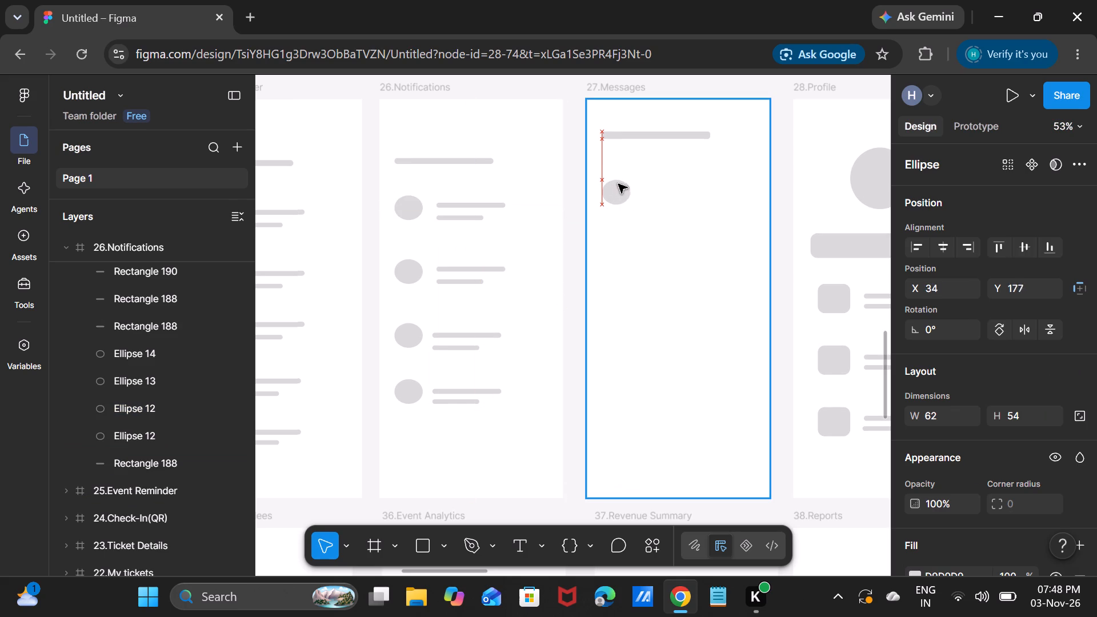
left_click_drag(618, 184, 617, 177)
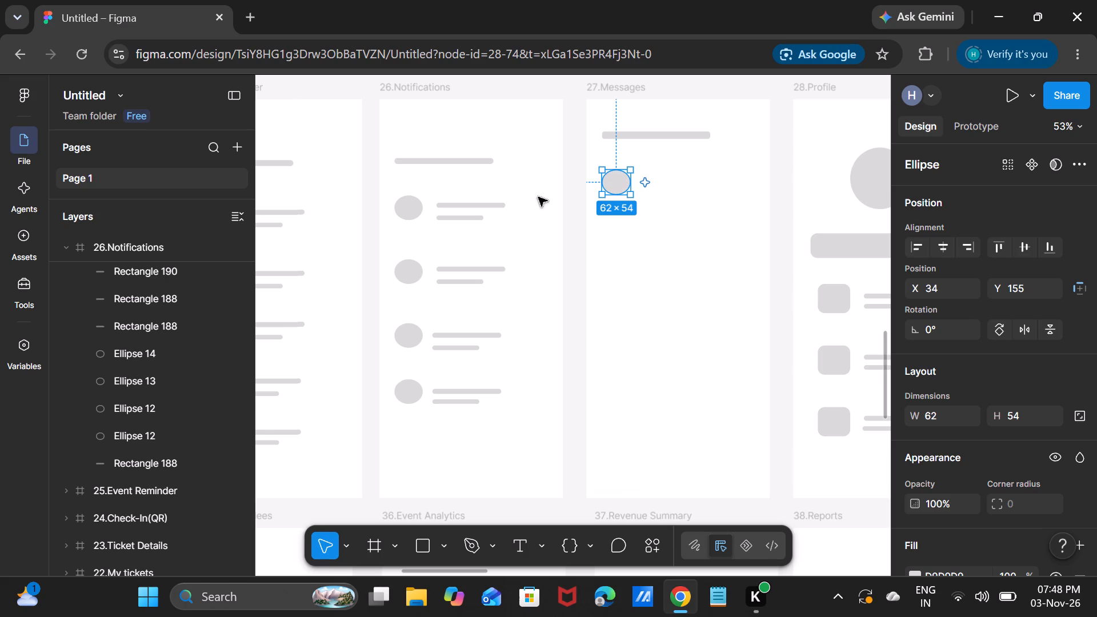
Copy the longer line of the first 26.Notifications row into 27.Messages beside the circle, at X 120, Y 171.
left_click(495, 204)
key("ctrl+c")
key("ctrl+v")
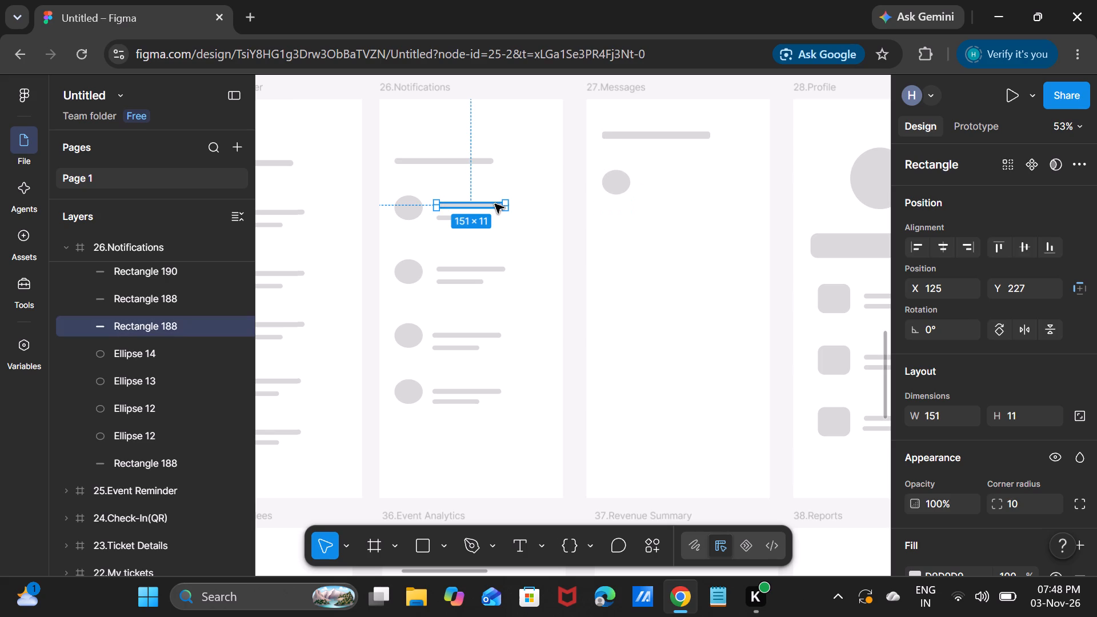
left_click_drag(495, 204, 663, 179)
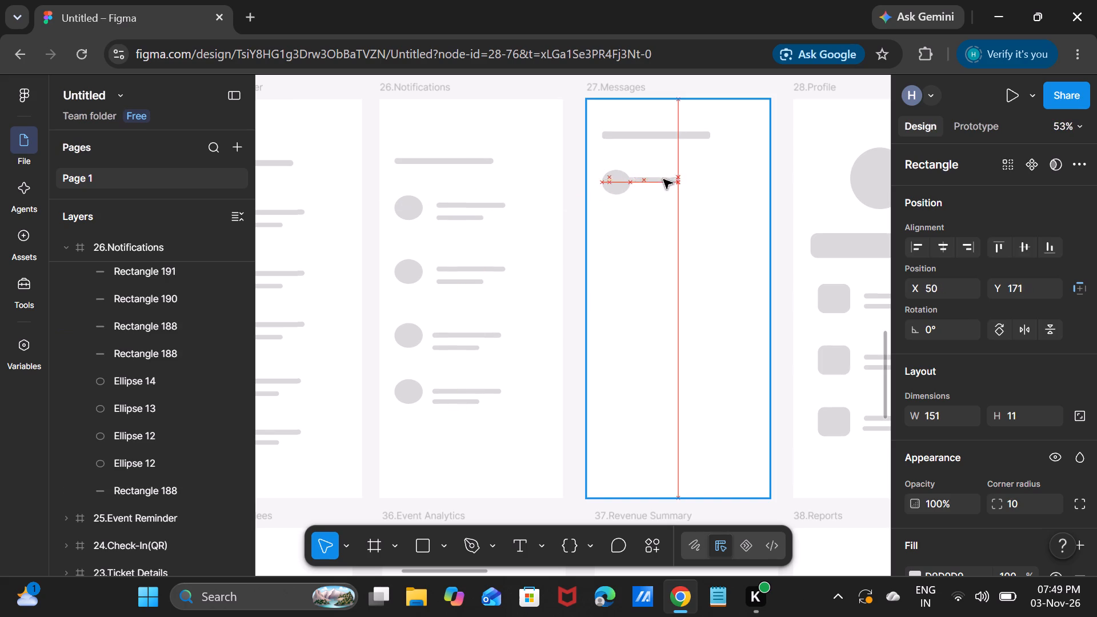
left_click_drag(663, 179, 696, 177)
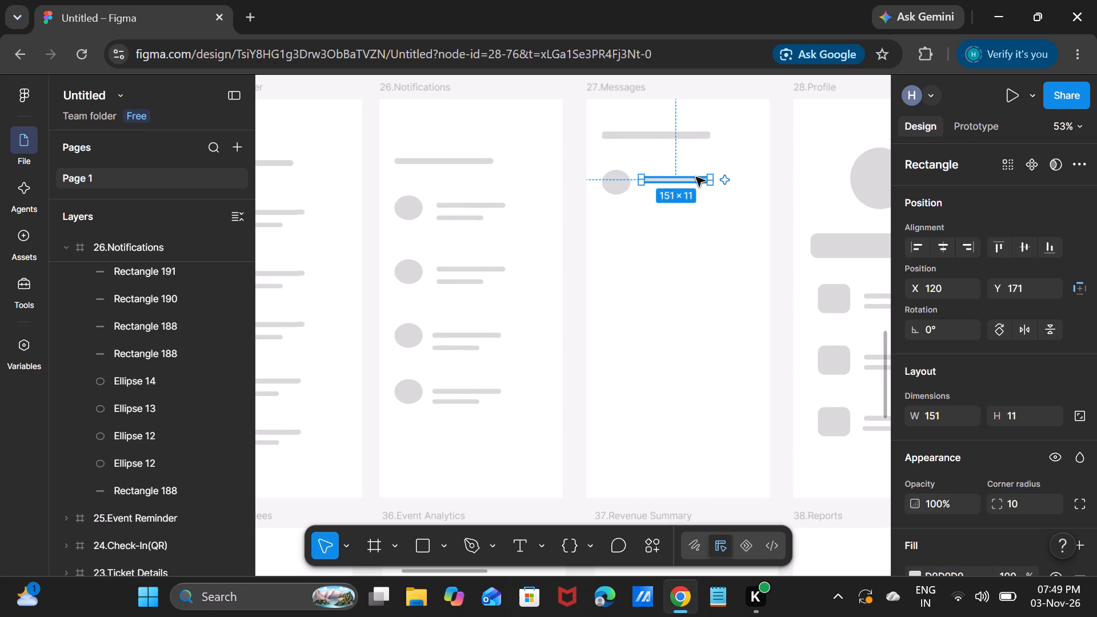
Copy the shorter line of the first 26.Notifications row into 27.Messages below the longer line, at X 120, Y 199.
left_click(458, 218)
key("ctrl+c")
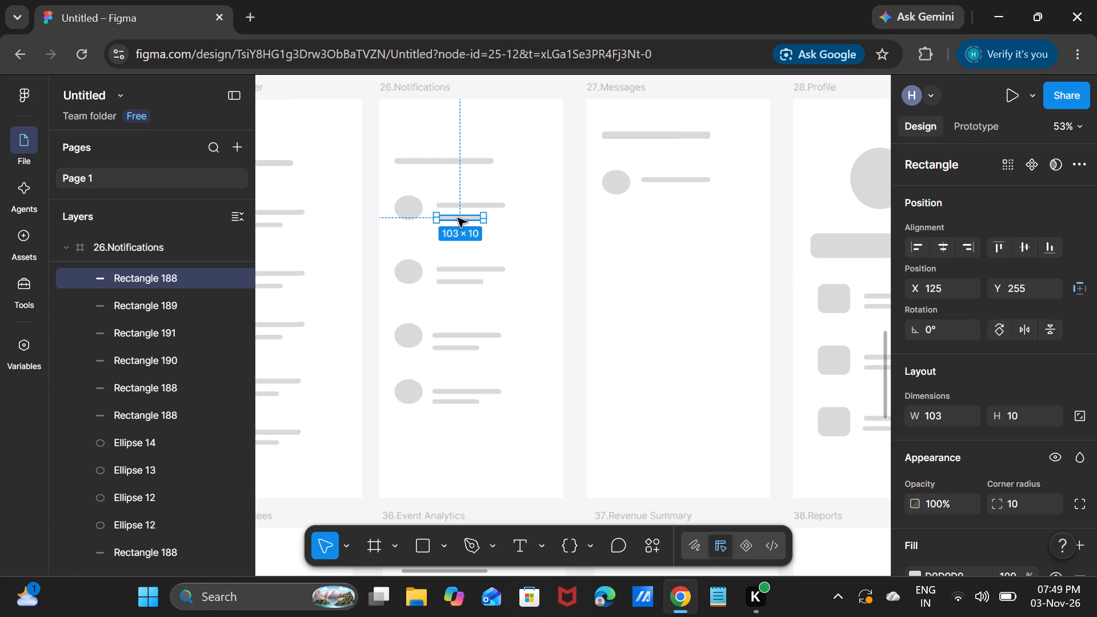
key("ctrl+v")
left_click_drag(458, 218, 680, 213)
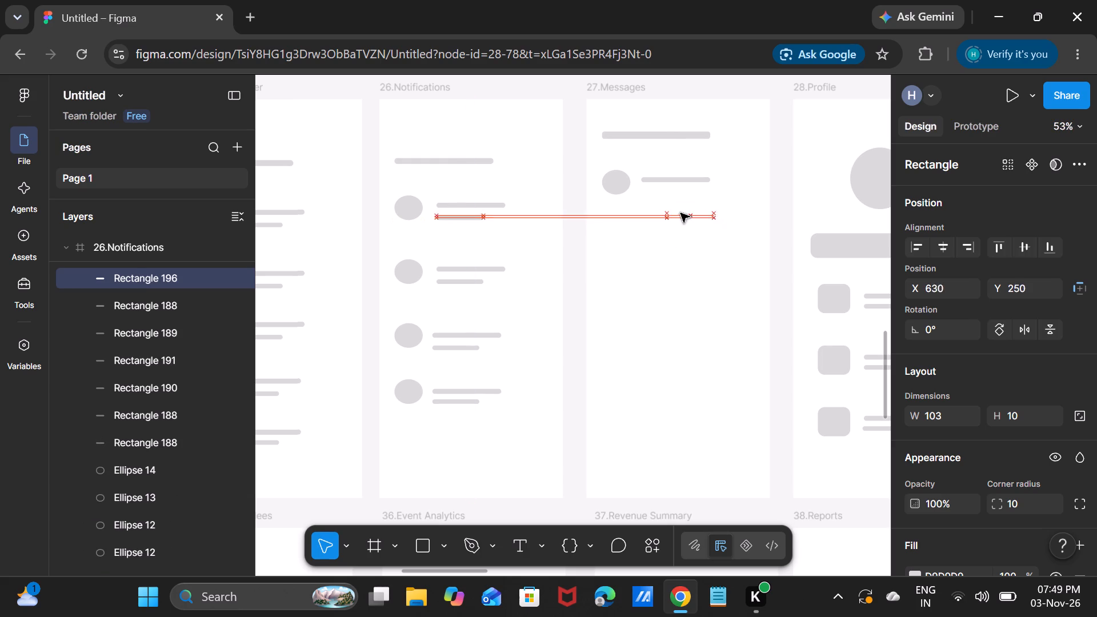
left_click_drag(680, 213, 663, 190)
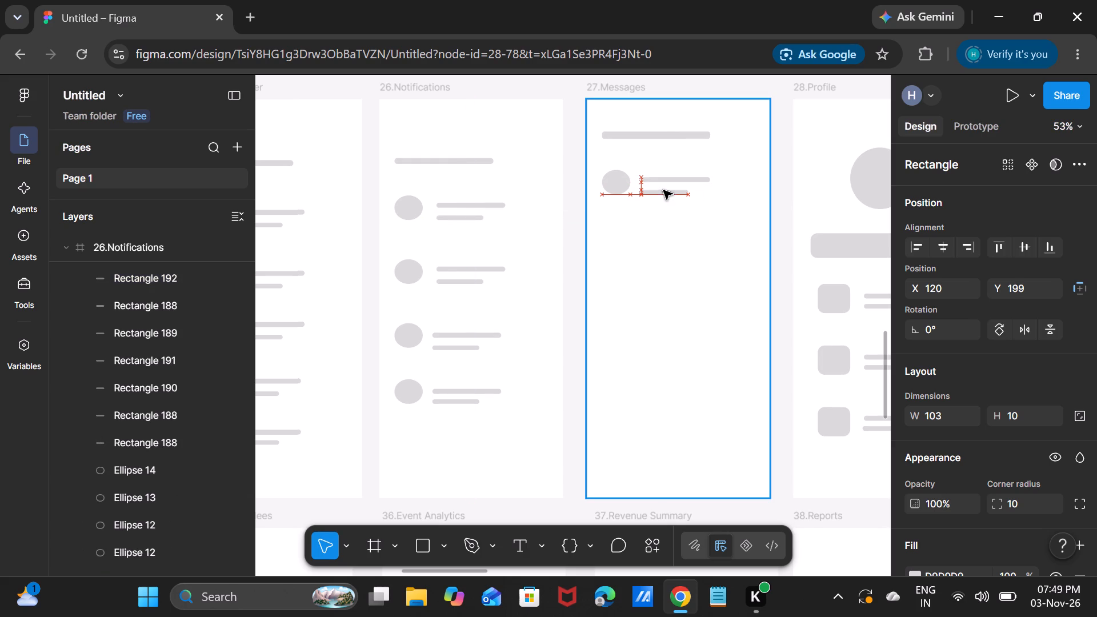
left_click_drag(663, 190, 664, 191)
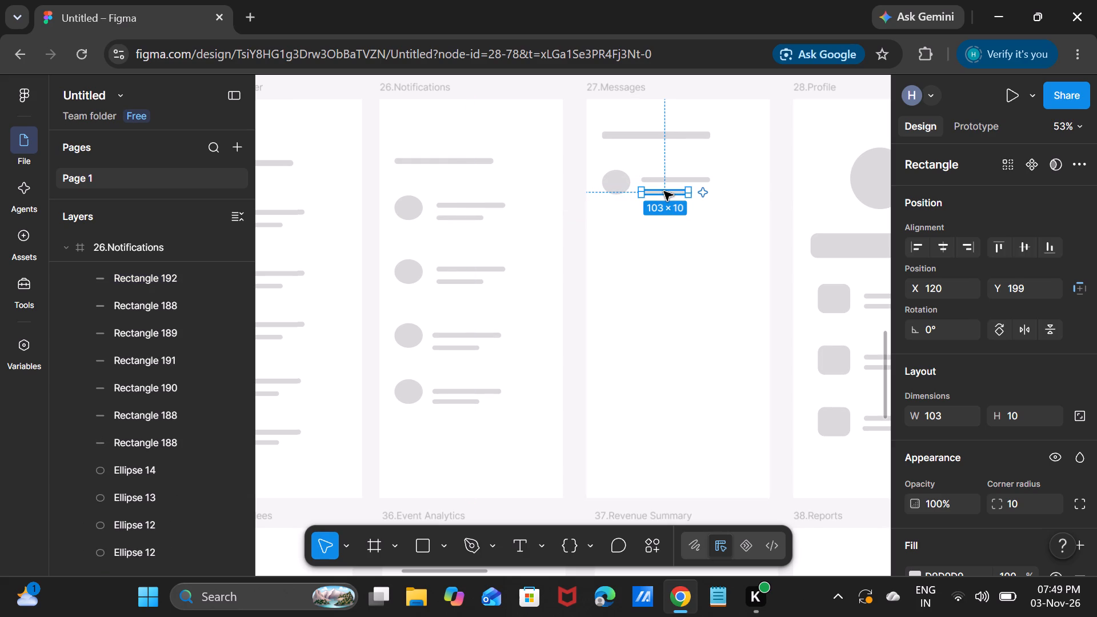
Move the circle in 27.Messages down beside its two lines, to X 34, Y 171.
left_click(618, 173)
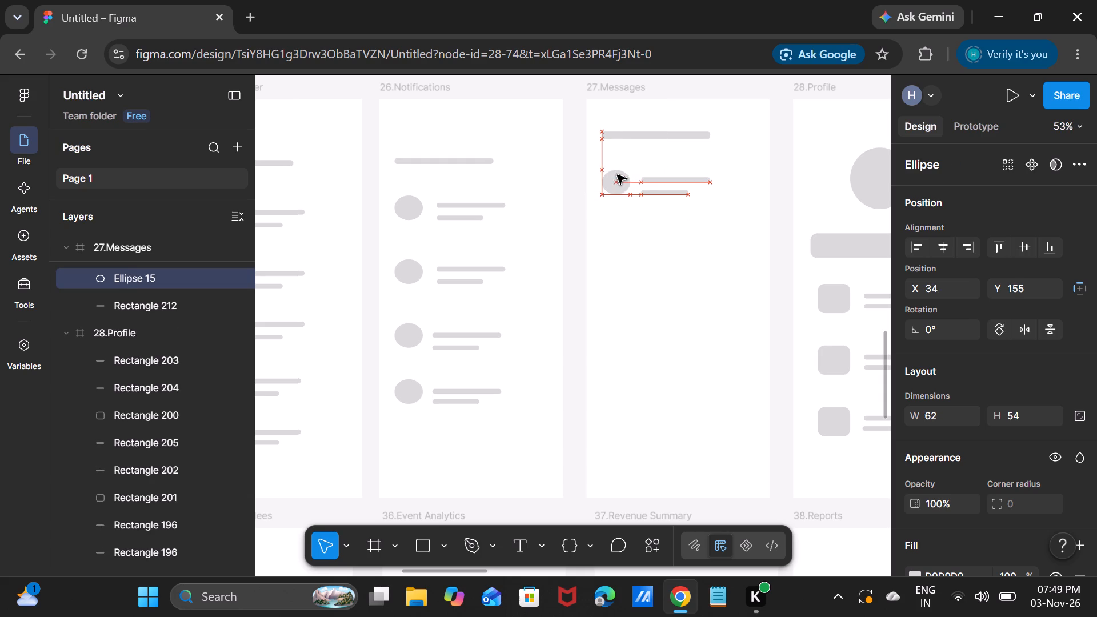
left_click(640, 229)
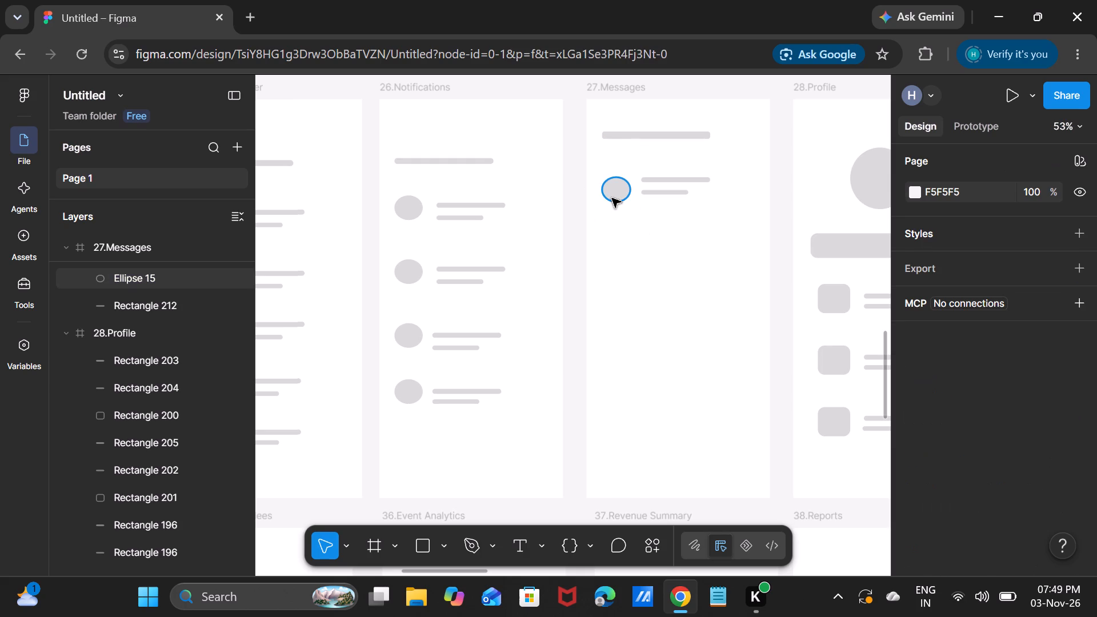
Duplicate the circle in 27.Messages twice, placing the copies directly below it at X 34, Y 309 and Y 437.
left_click(612, 198)
key("ctrl+c")
key("ctrl+v")
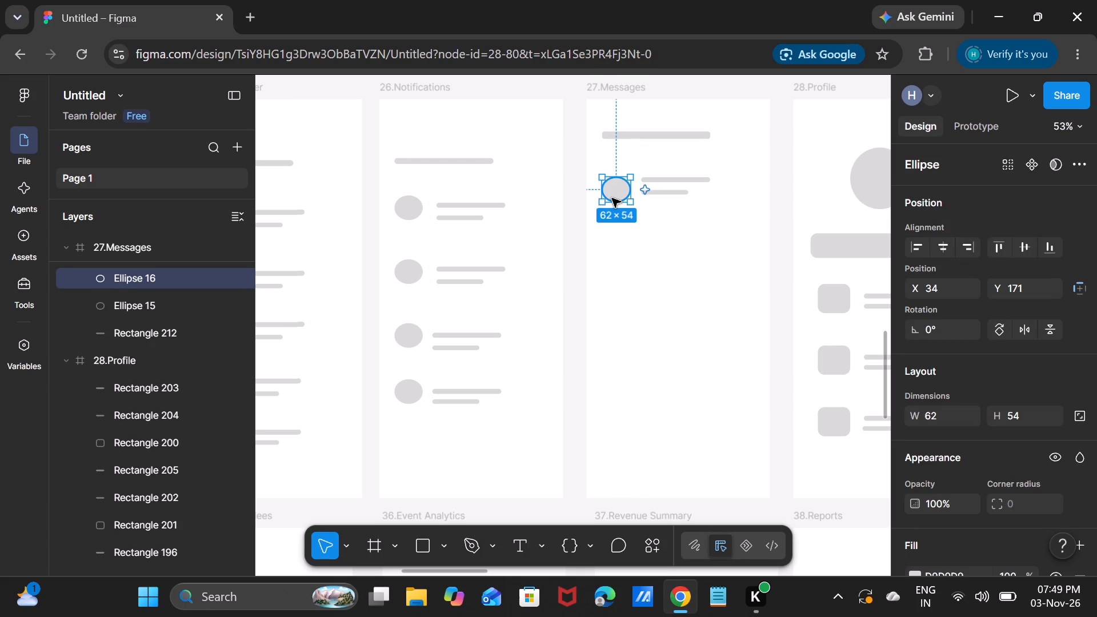
left_click_drag(612, 198, 614, 258)
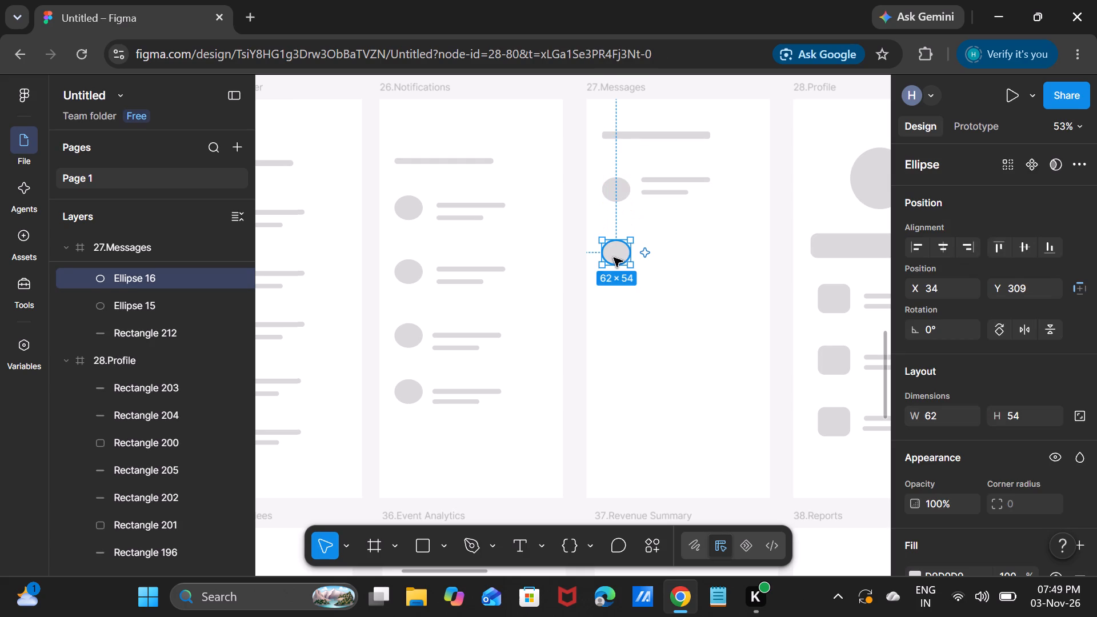
key("ctrl+v")
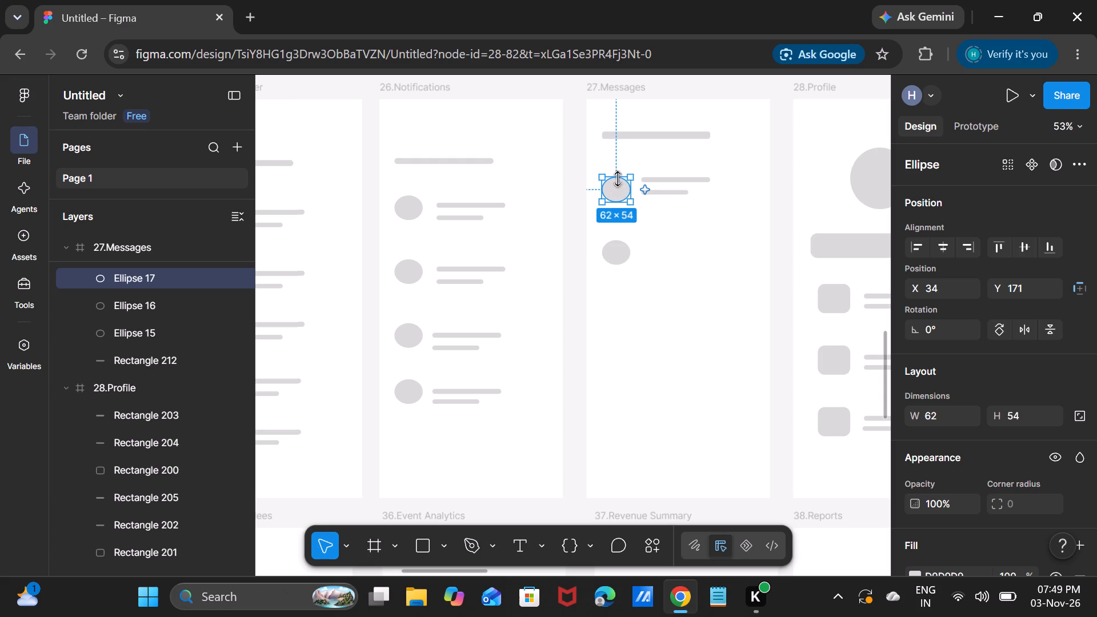
left_click(620, 202)
left_click_drag(619, 189, 617, 309)
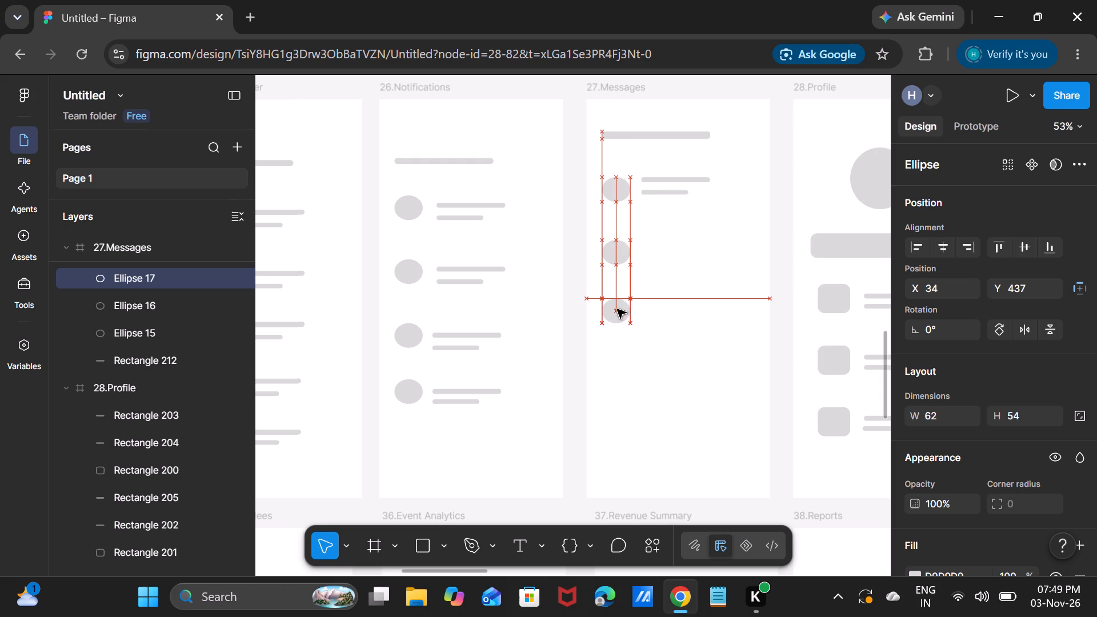
left_click_drag(617, 309, 616, 308)
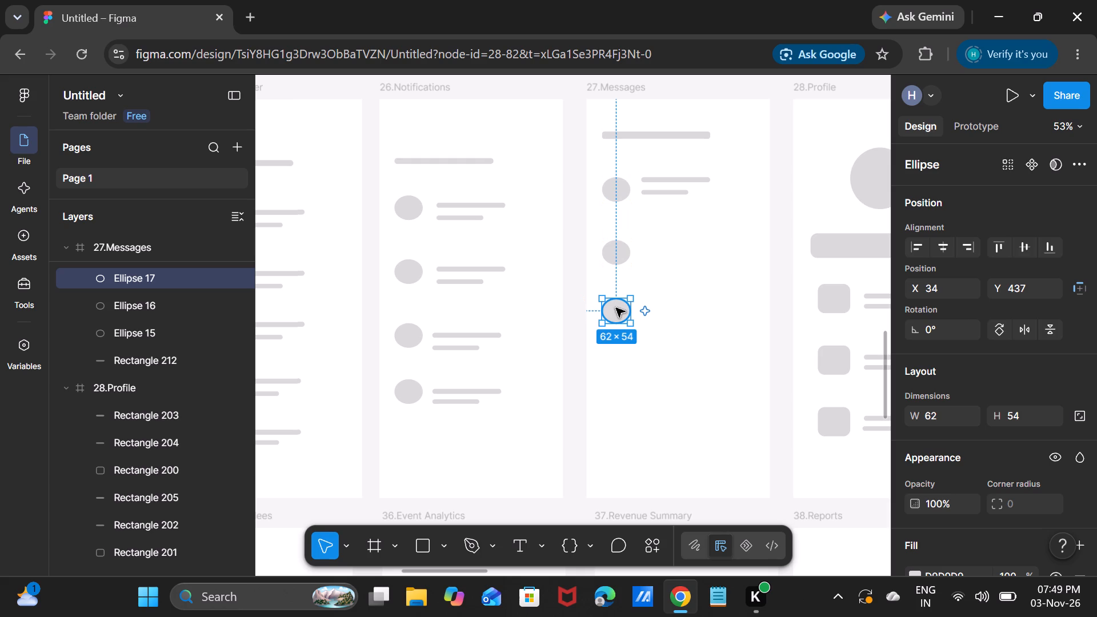
Duplicate the third circle of 27.Messages twice and space the copies below it at X 34, Y 544 and Y 650.
key("ctrl+c")
key("ctrl+v")
left_click_drag(616, 308, 616, 368)
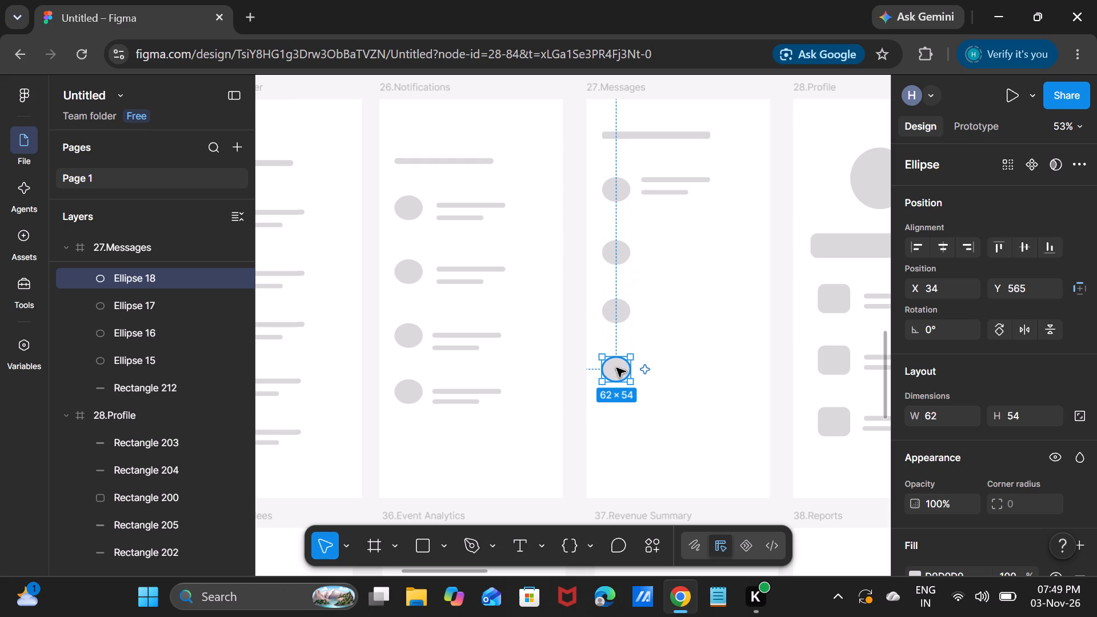
key("ctrl+v")
left_click_drag(616, 368, 616, 387)
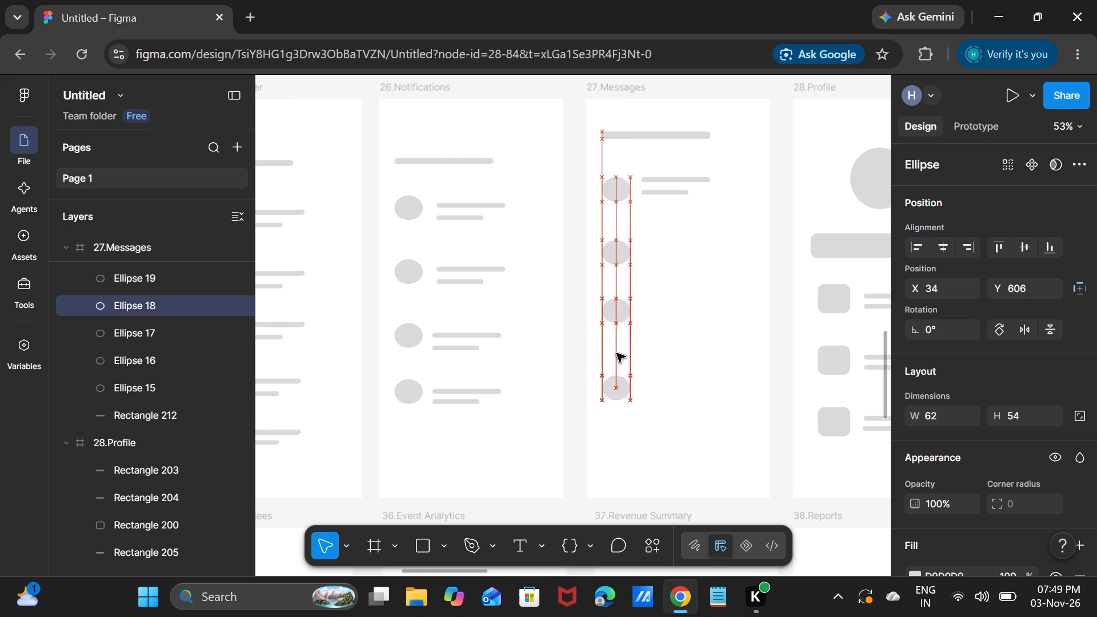
left_click_drag(612, 313, 614, 344)
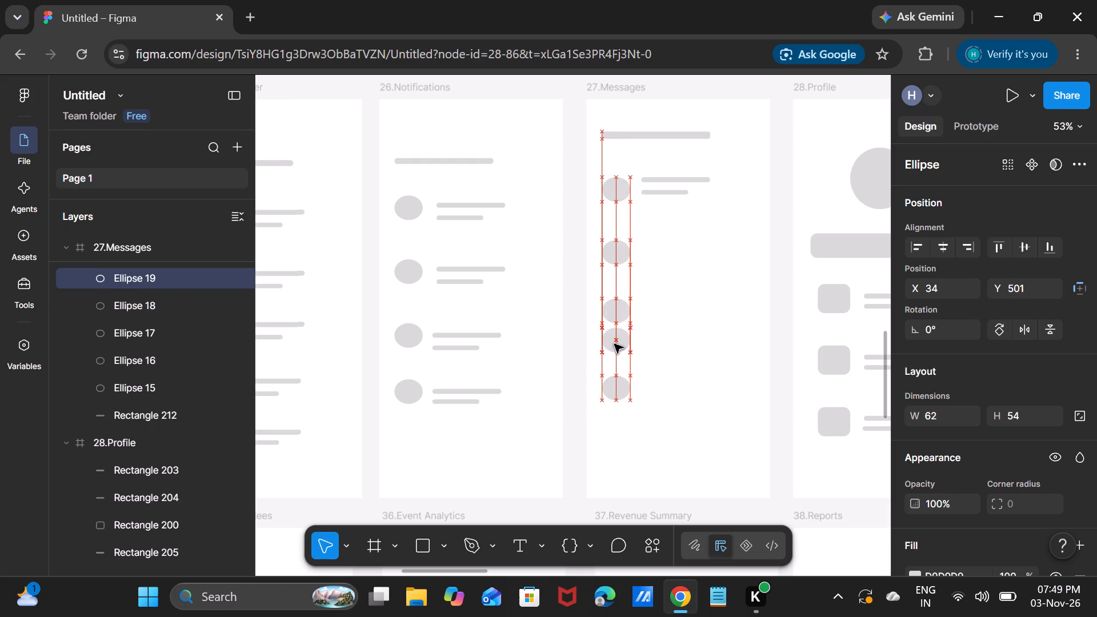
left_click_drag(614, 344, 614, 355)
left_click_drag(619, 391, 619, 410)
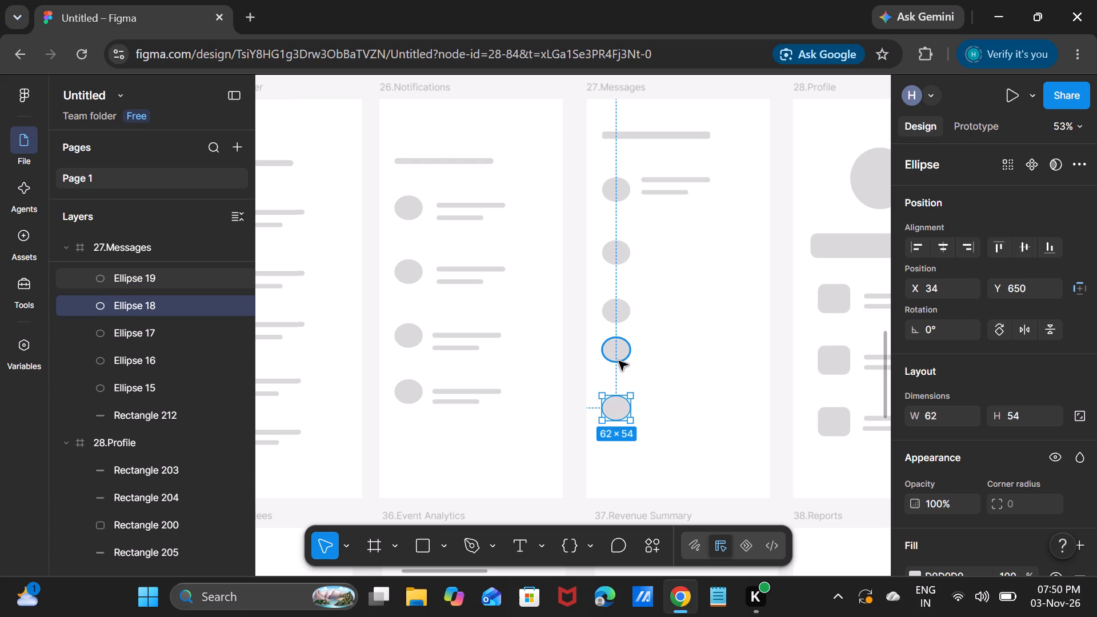
left_click_drag(619, 359, 621, 358)
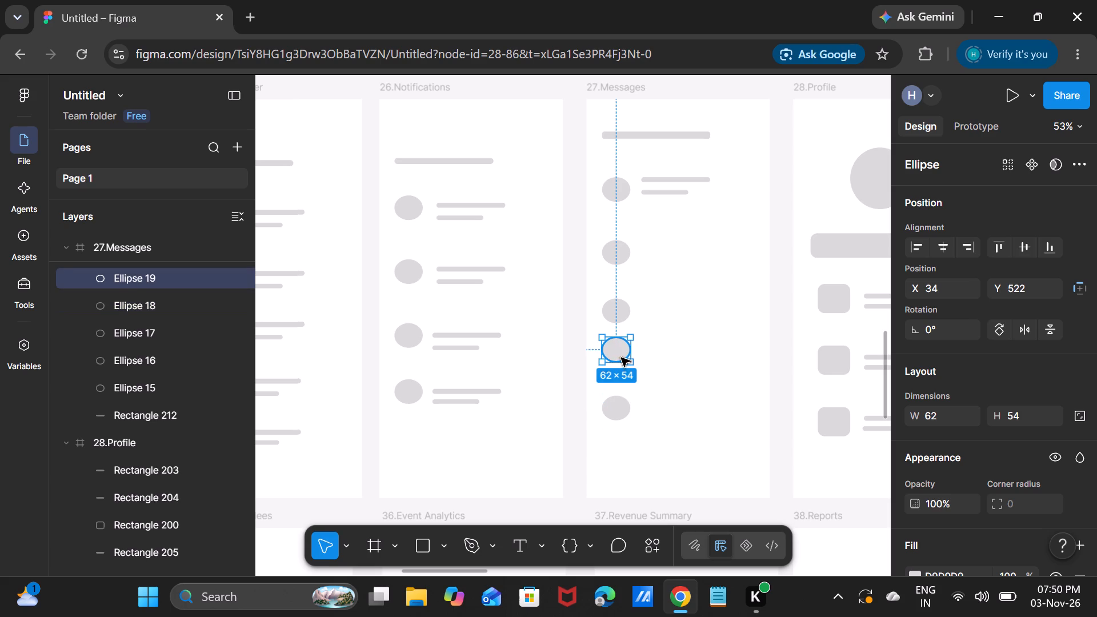
left_click_drag(621, 358, 624, 367)
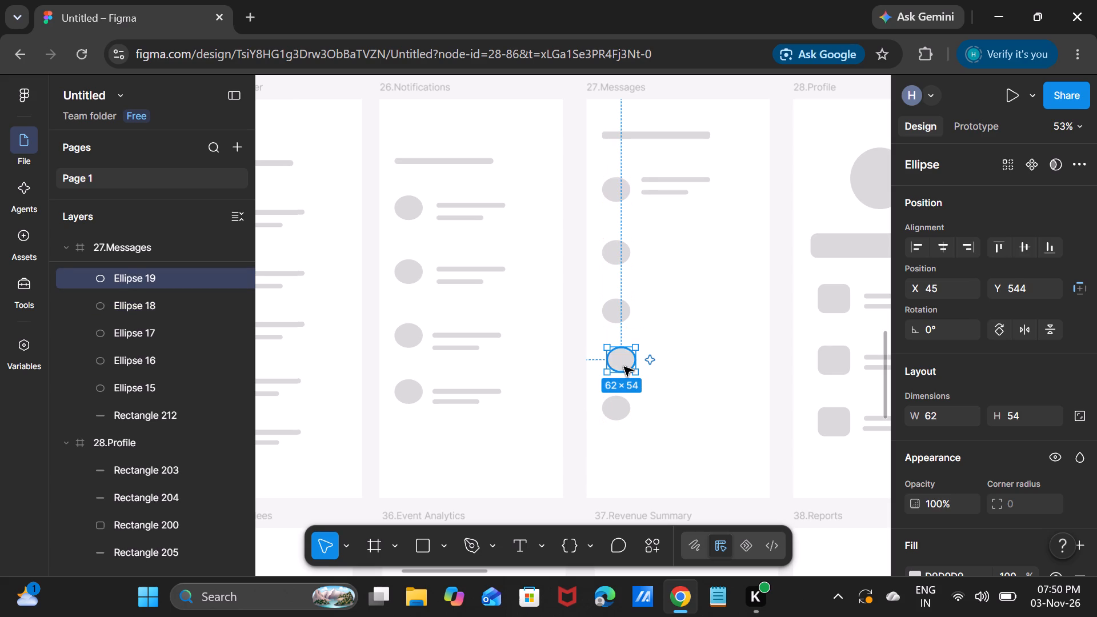
left_click(624, 367)
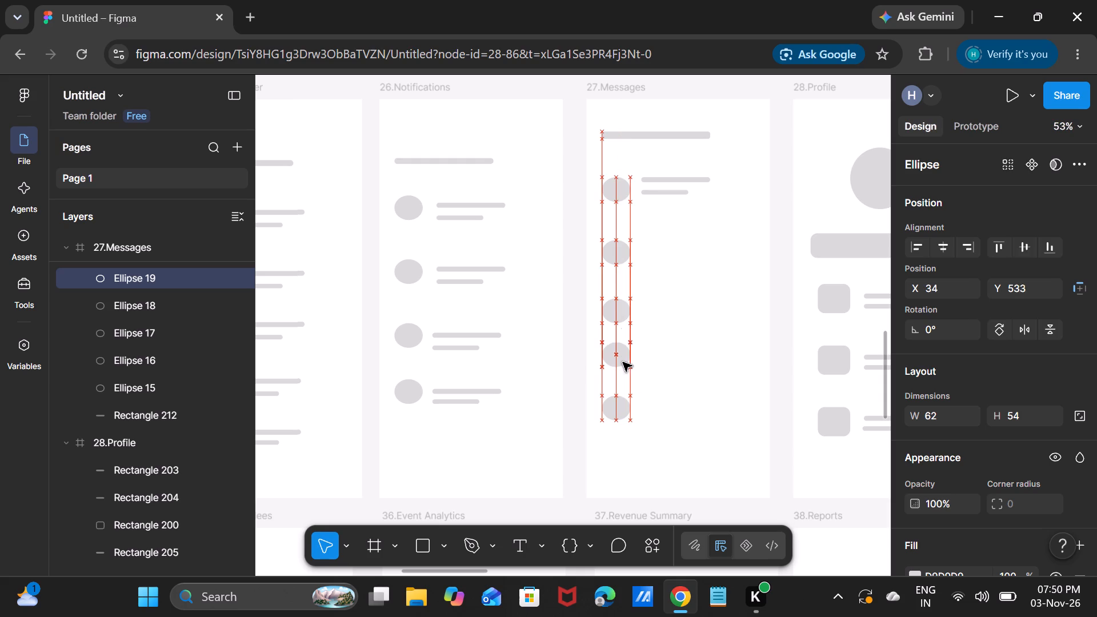
left_click(620, 361)
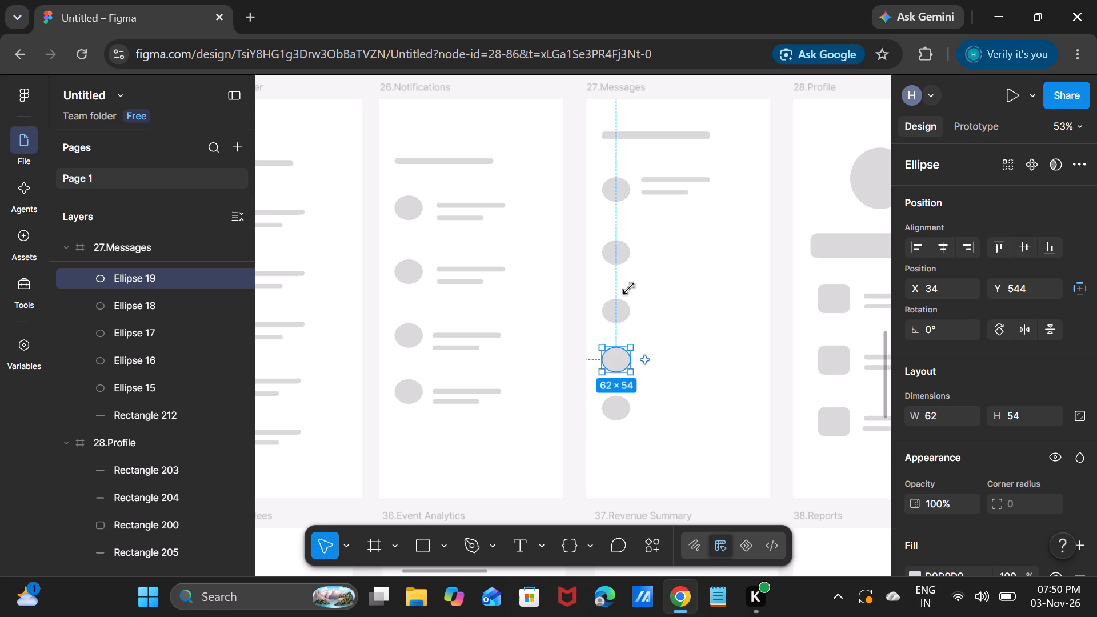
Paste another circle copy into 27.Messages over the third circle, at X 34, Y 437.
left_click(663, 182)
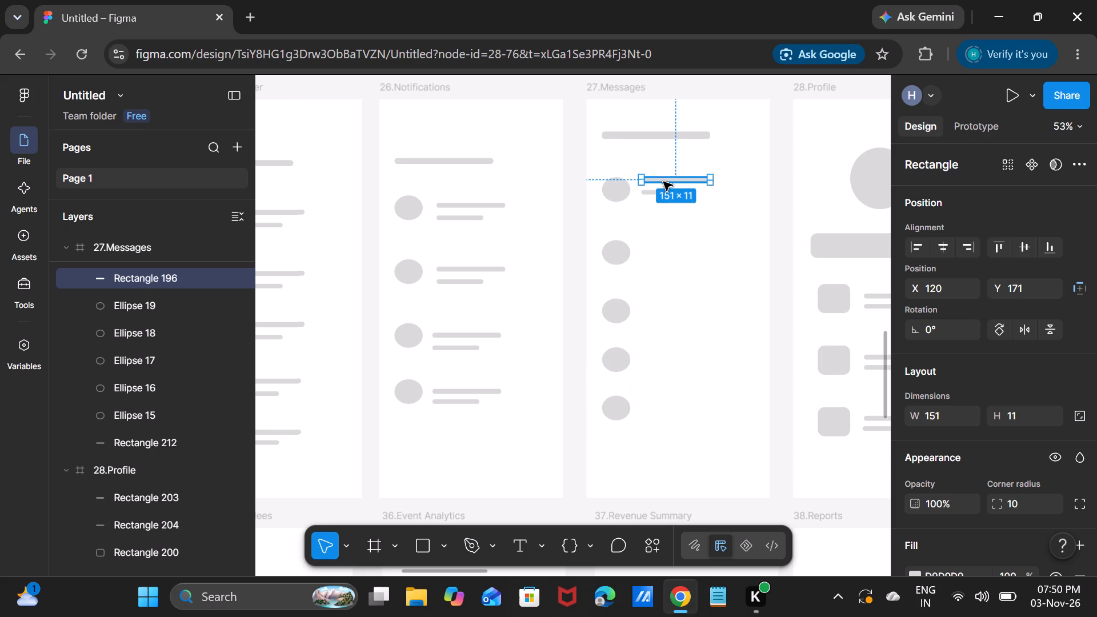
key("ctrl+v")
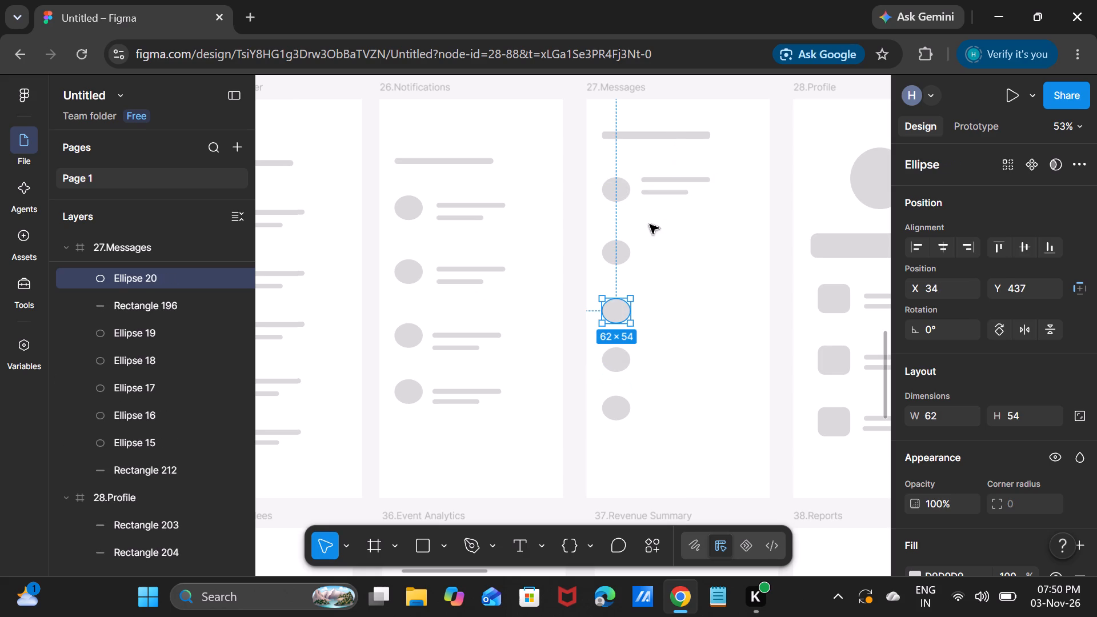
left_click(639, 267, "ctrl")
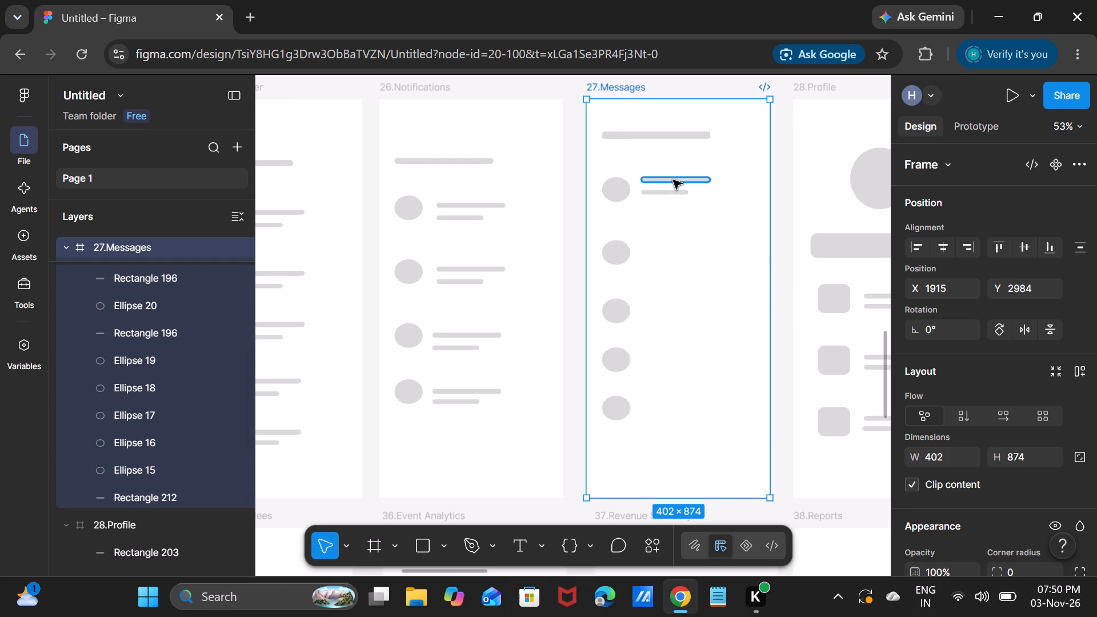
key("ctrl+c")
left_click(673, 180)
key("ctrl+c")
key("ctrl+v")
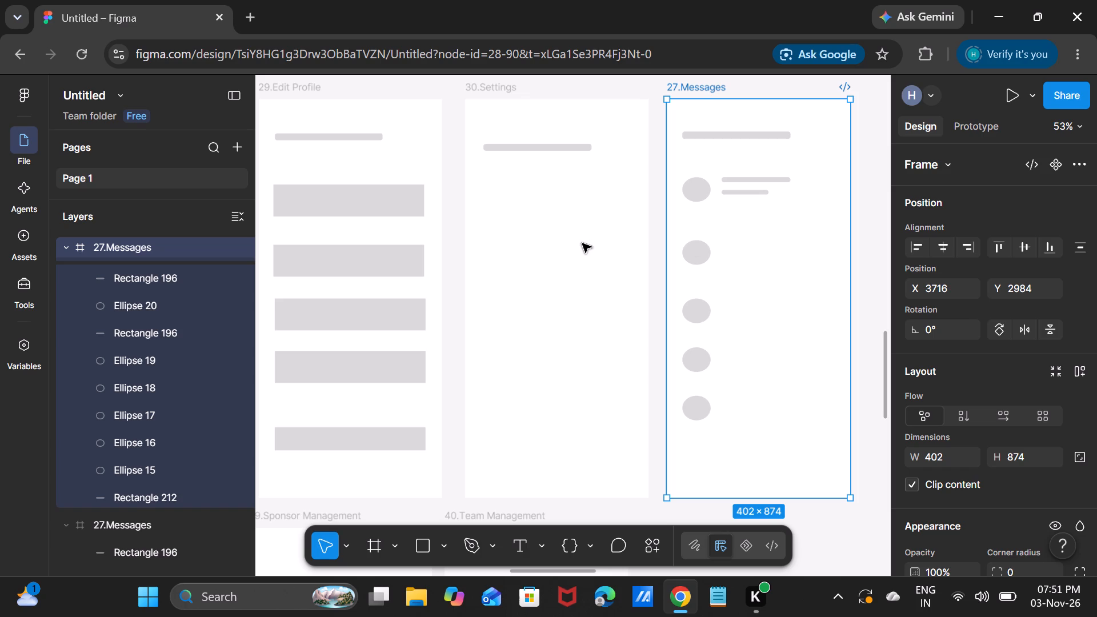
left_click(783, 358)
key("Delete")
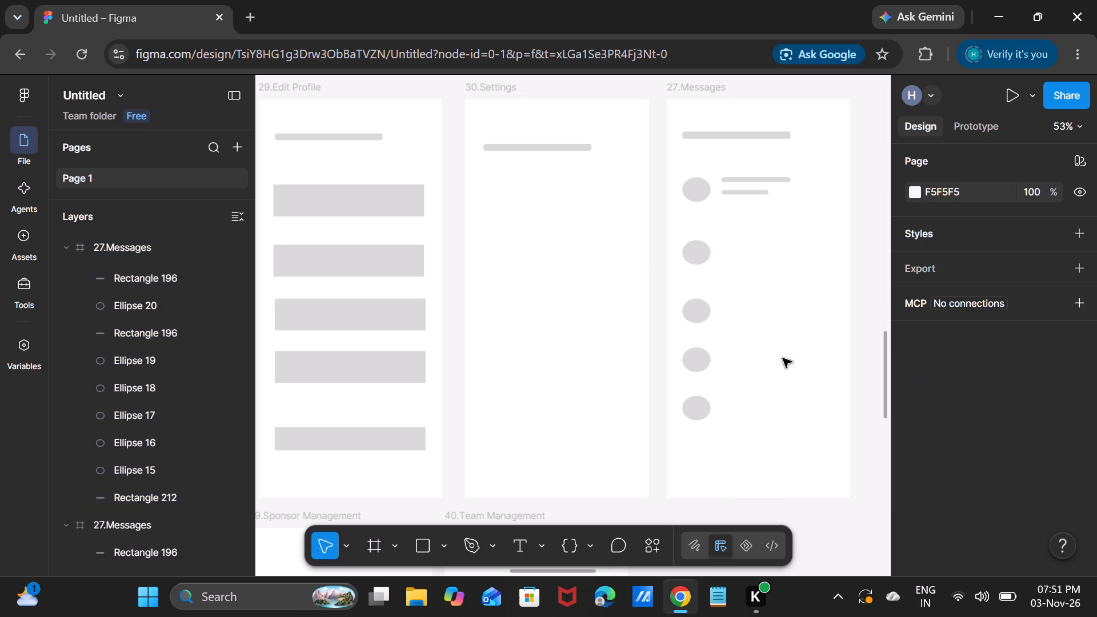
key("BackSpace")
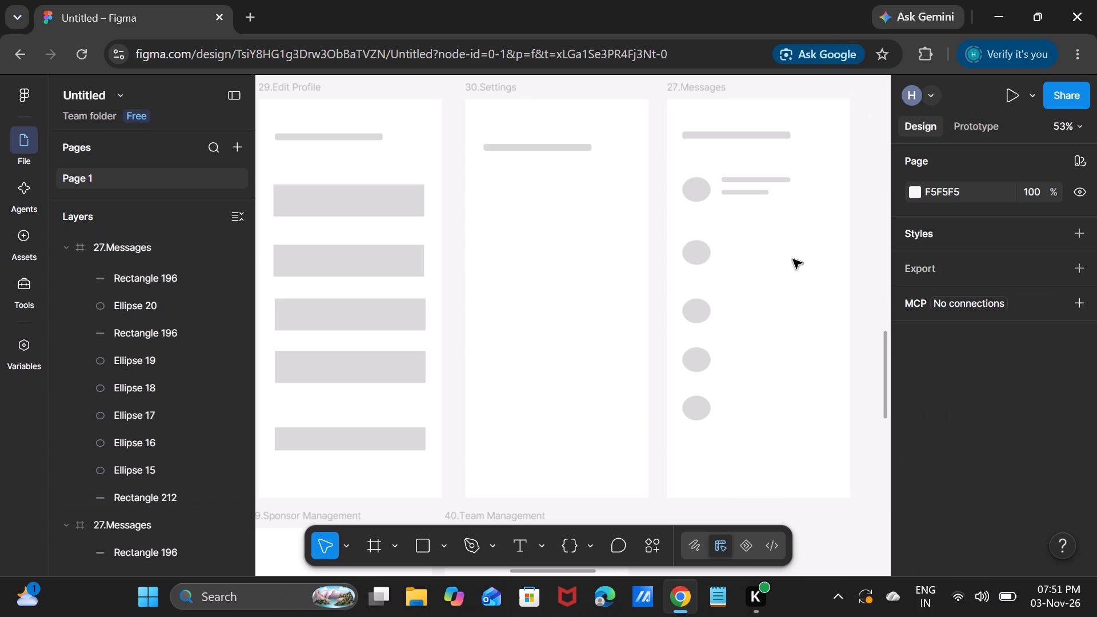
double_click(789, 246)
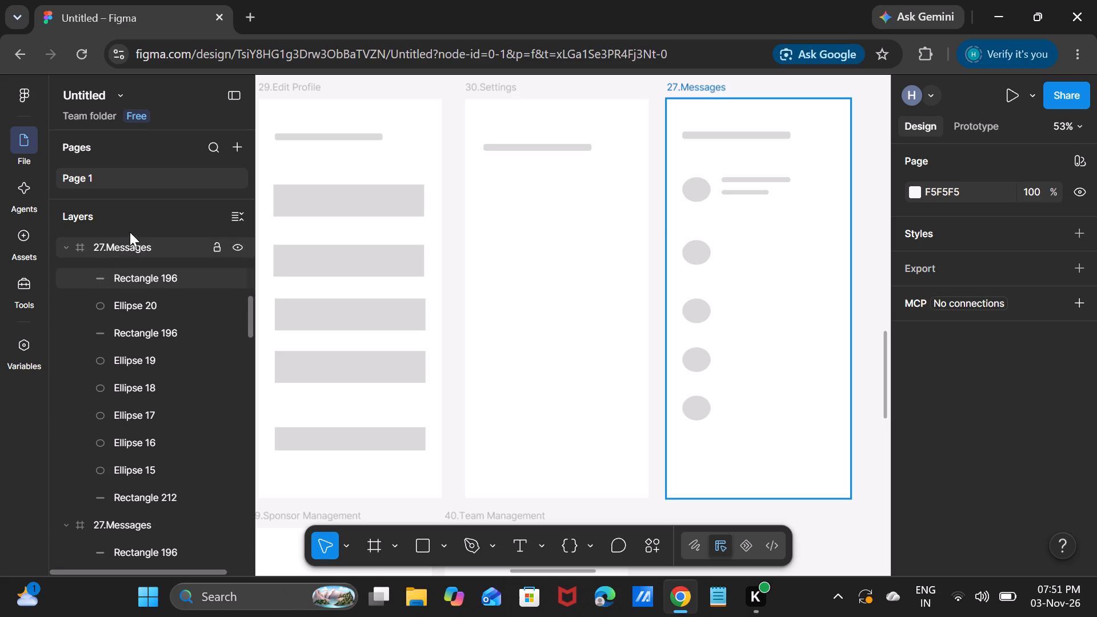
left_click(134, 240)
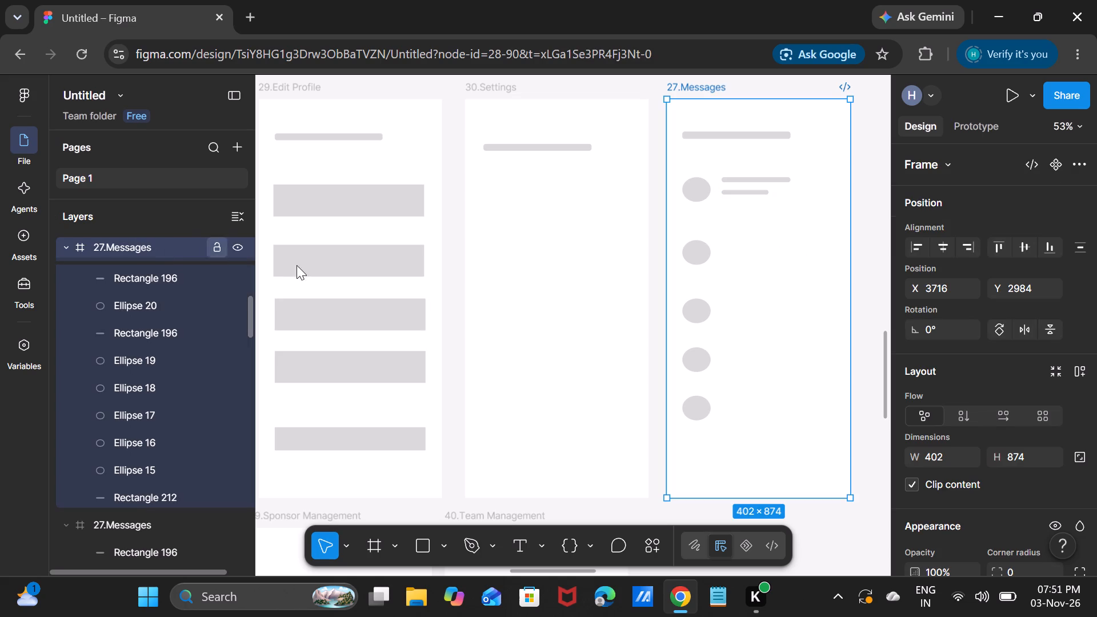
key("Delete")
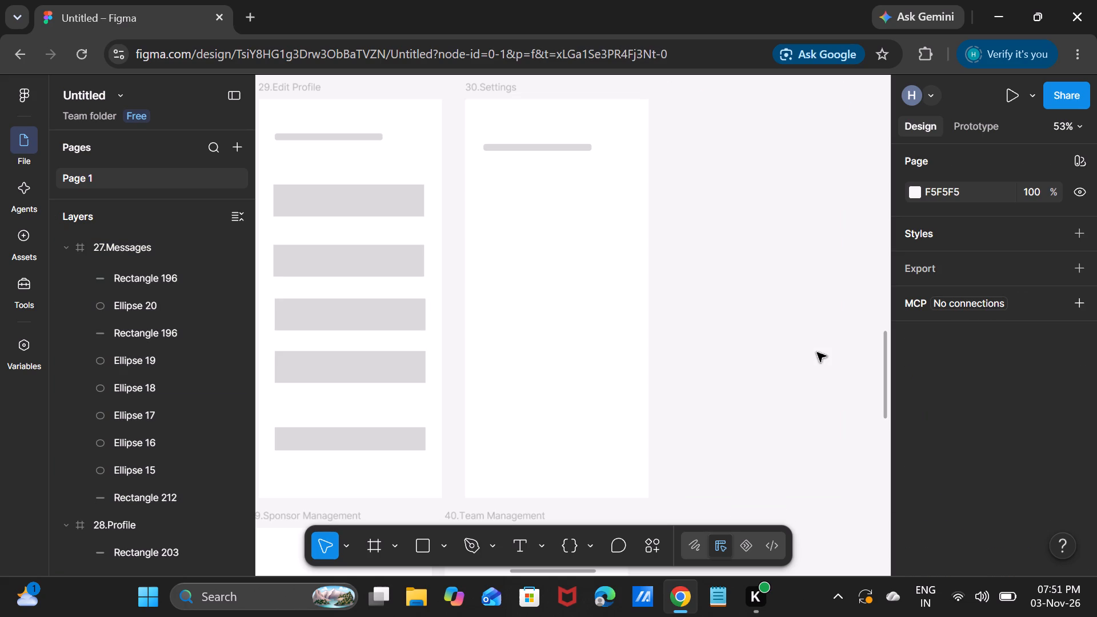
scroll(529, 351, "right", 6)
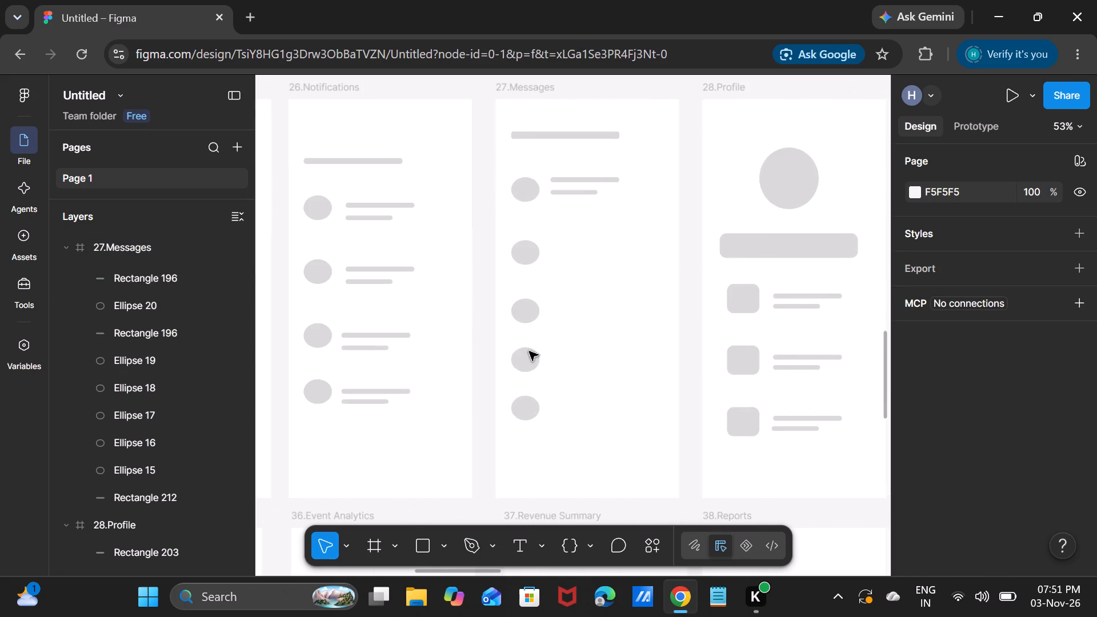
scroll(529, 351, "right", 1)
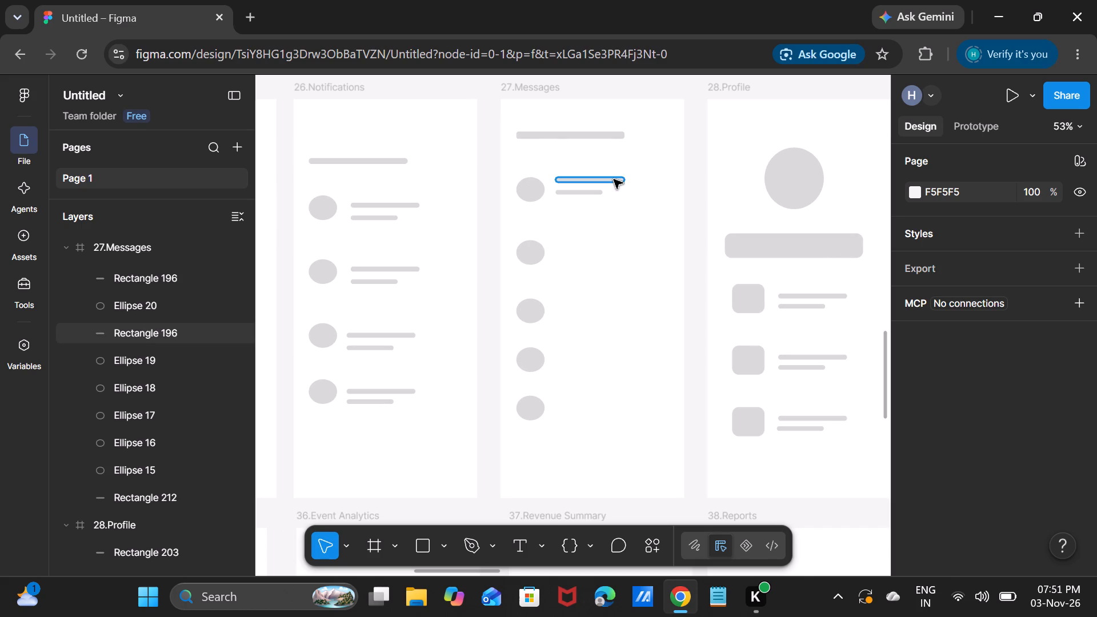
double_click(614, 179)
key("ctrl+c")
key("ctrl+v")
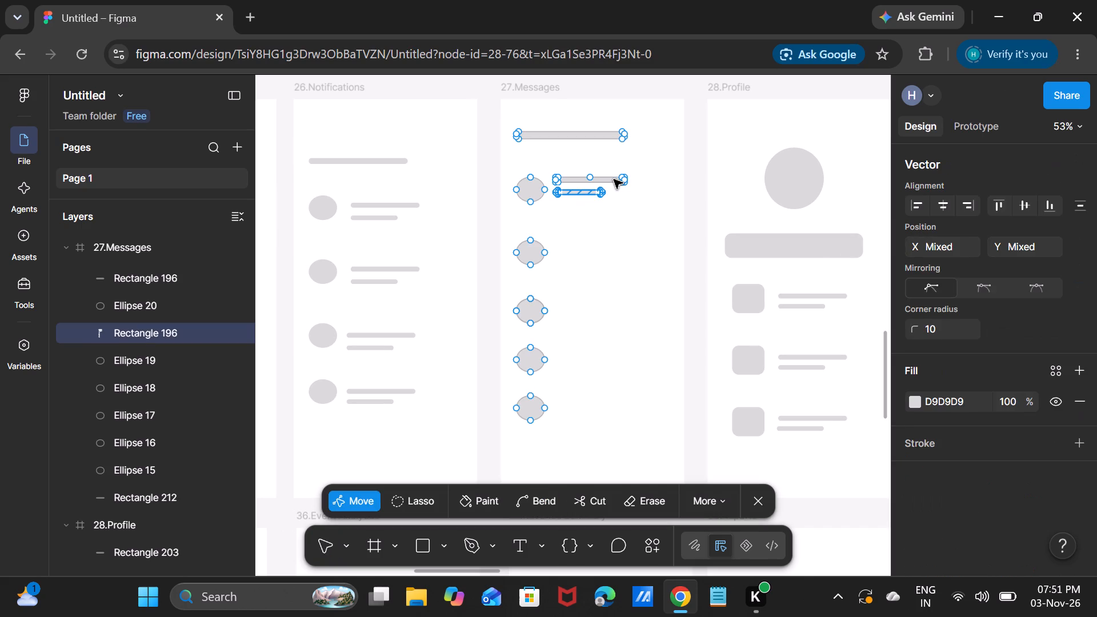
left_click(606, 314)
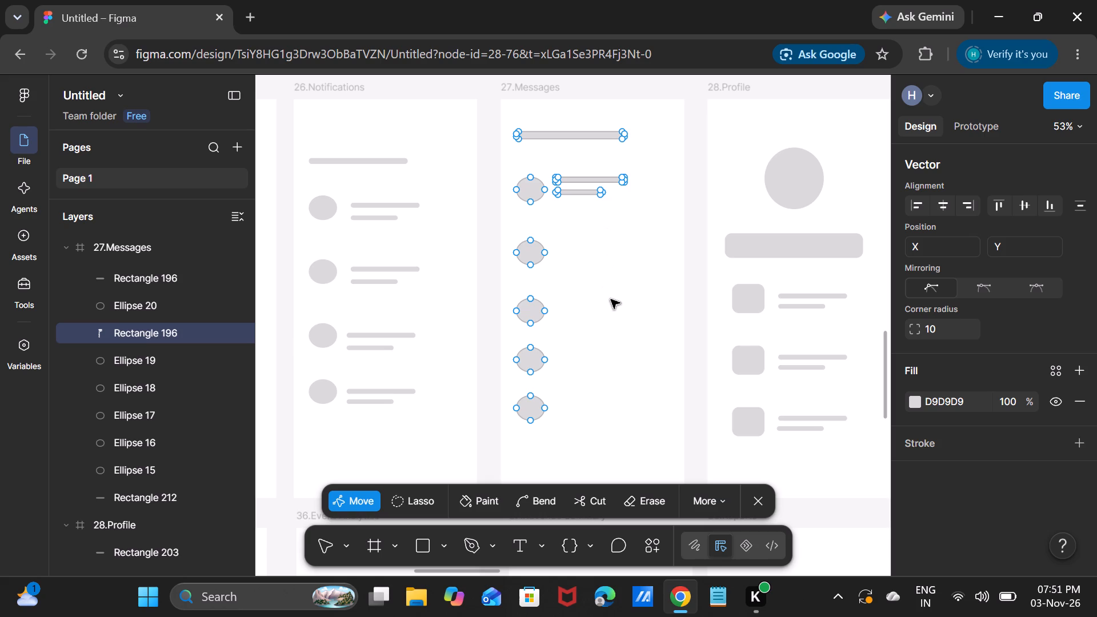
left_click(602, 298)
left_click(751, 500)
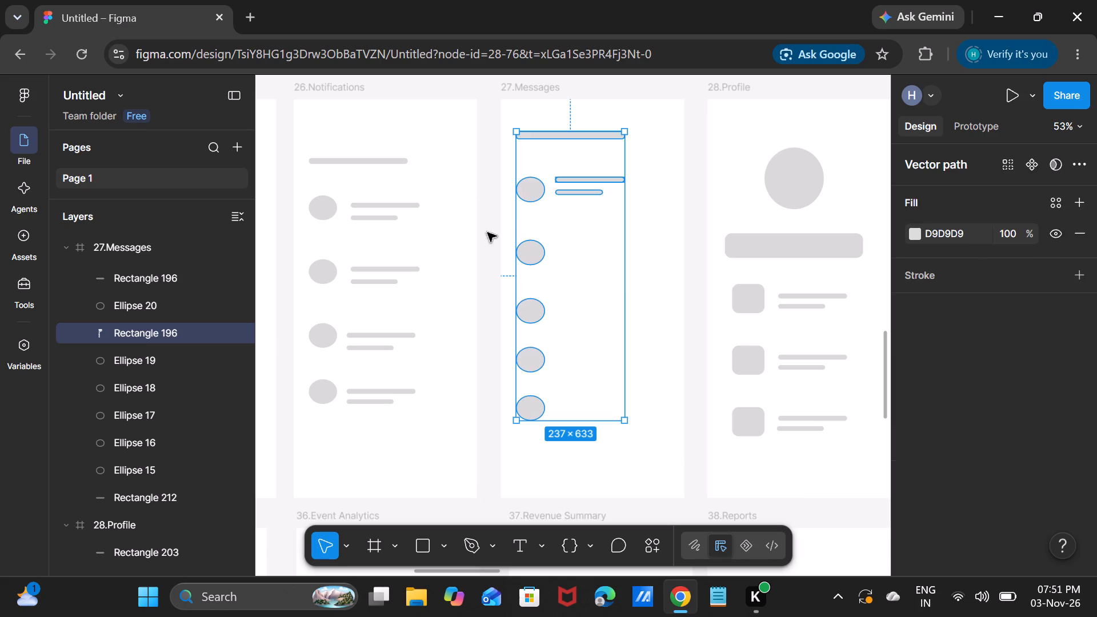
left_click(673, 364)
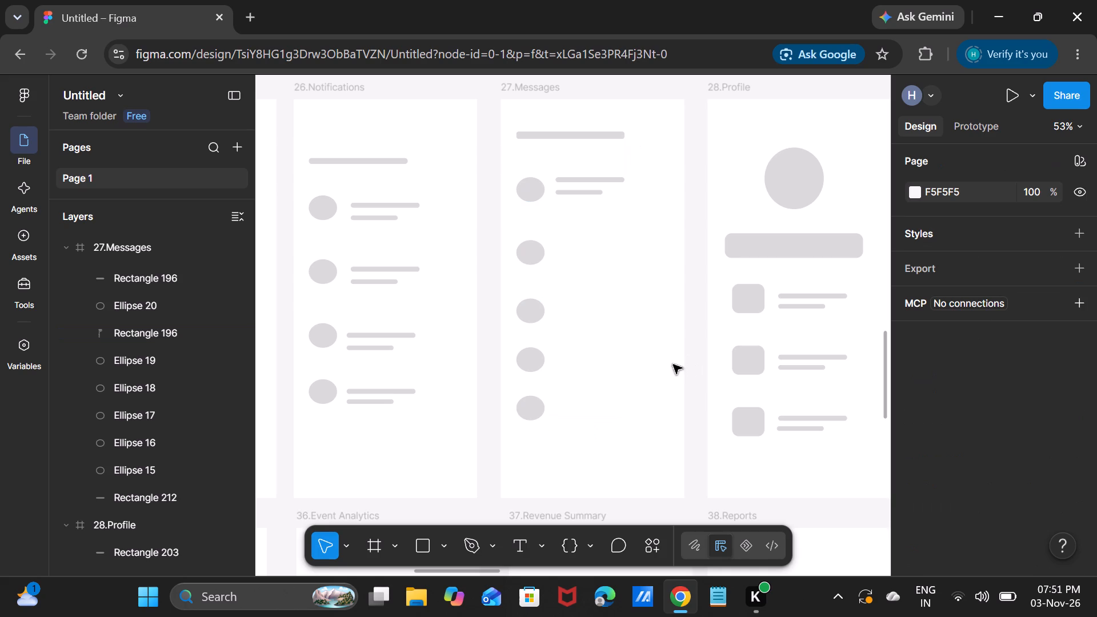
Delete the altered vector shape that forms the long line beside the first circle in 27.Messages.
left_click(605, 180)
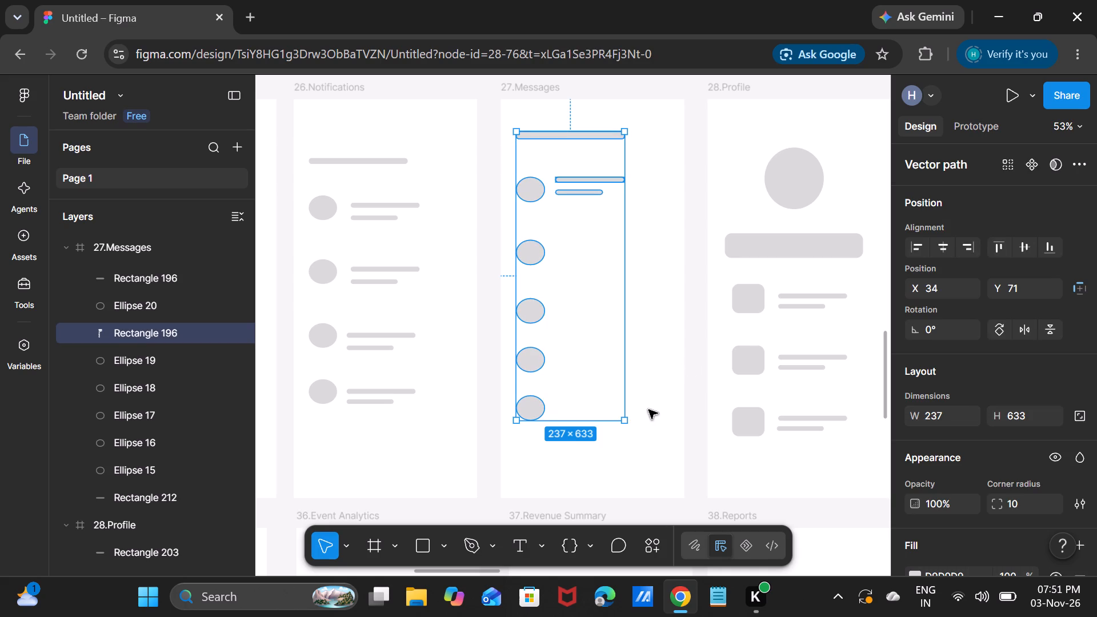
left_click(659, 400)
key("Delete")
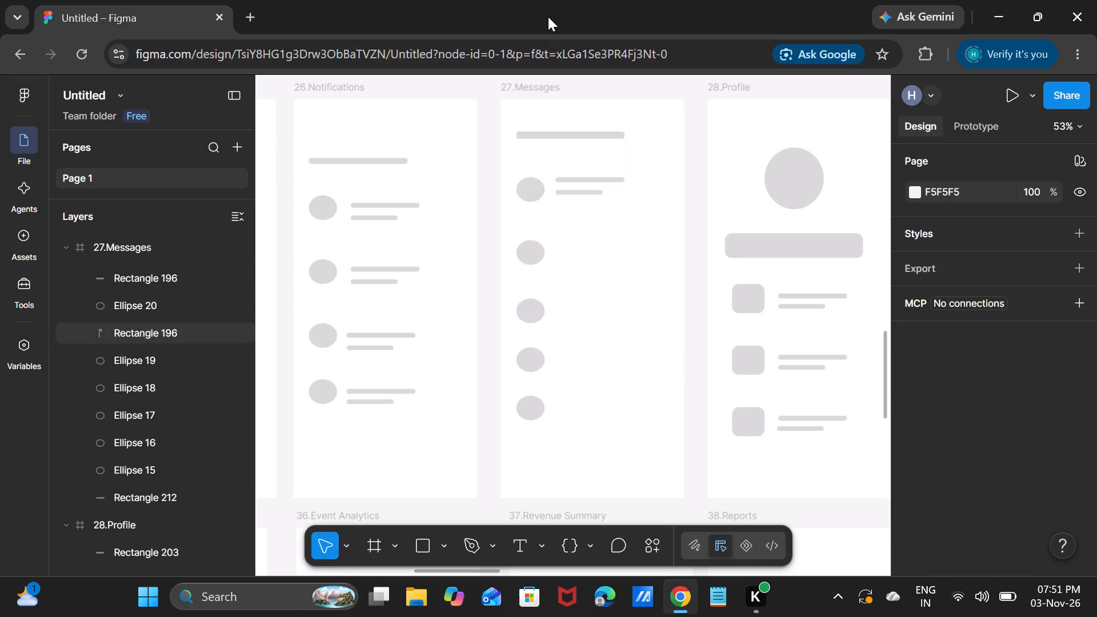
left_click(587, 181)
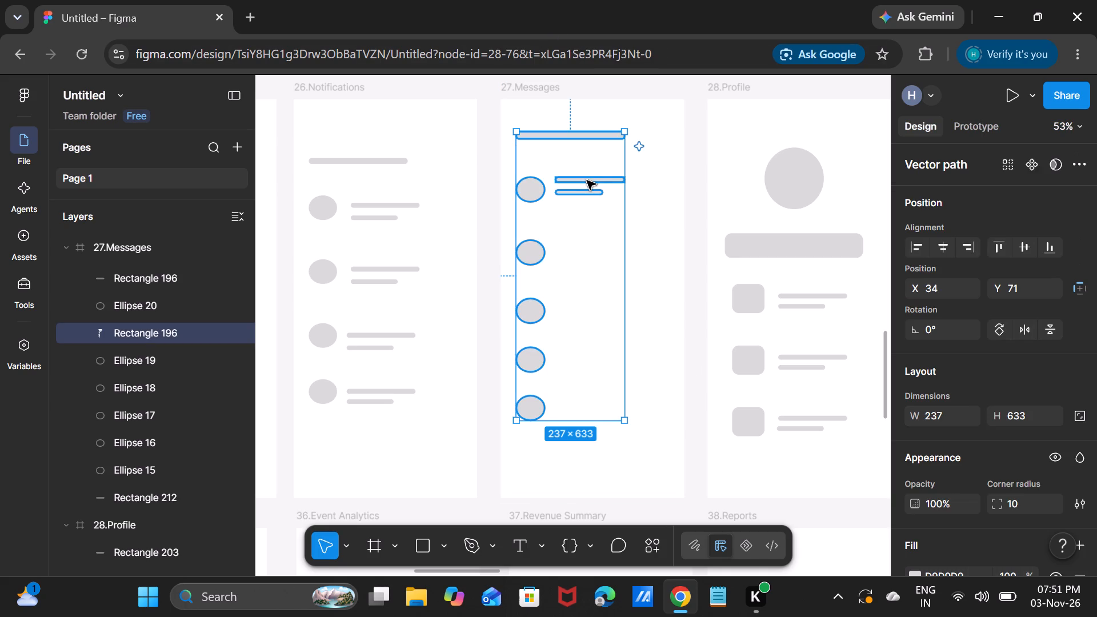
key("Delete")
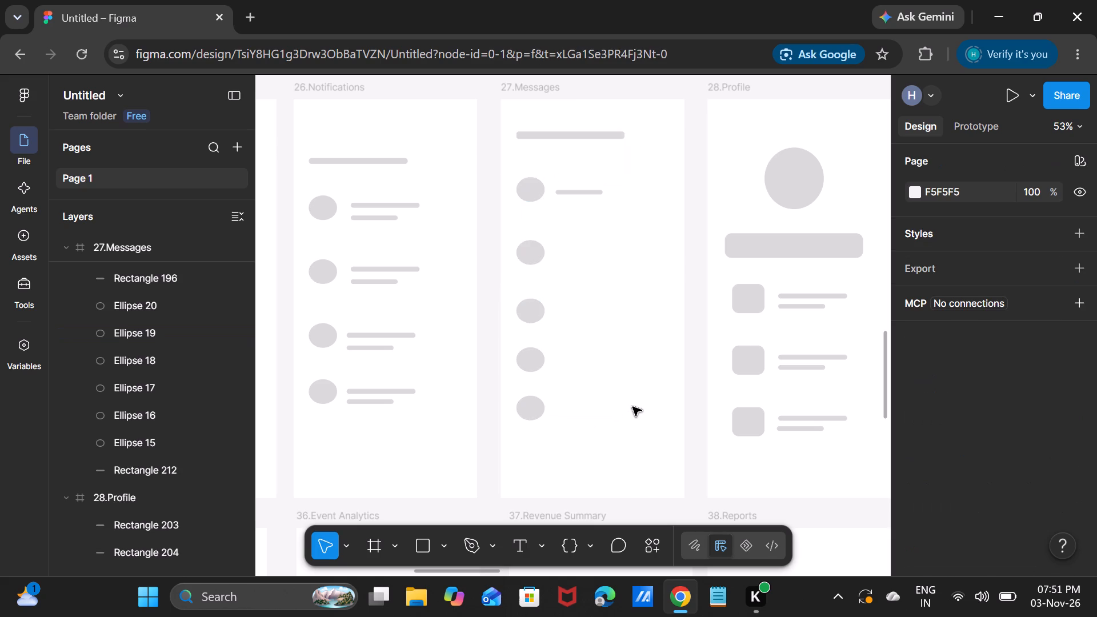
Copy the first row's long line from 26.Notifications into 27.Messages, above the short line at X 120, Y 171.
left_click(394, 210)
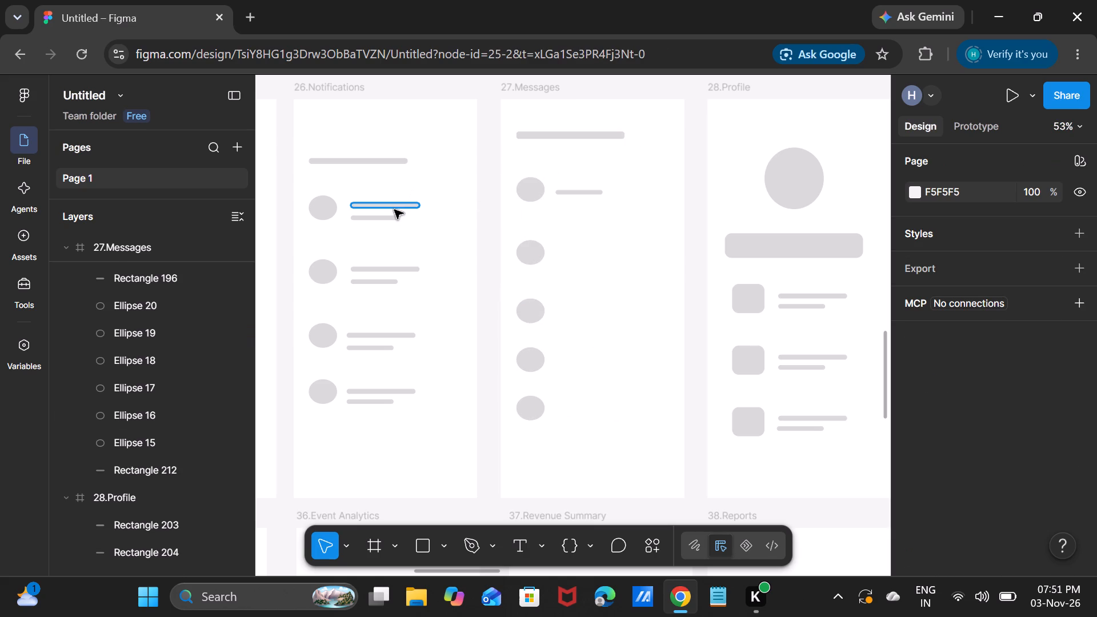
key("ctrl+c")
key("ctrl+v")
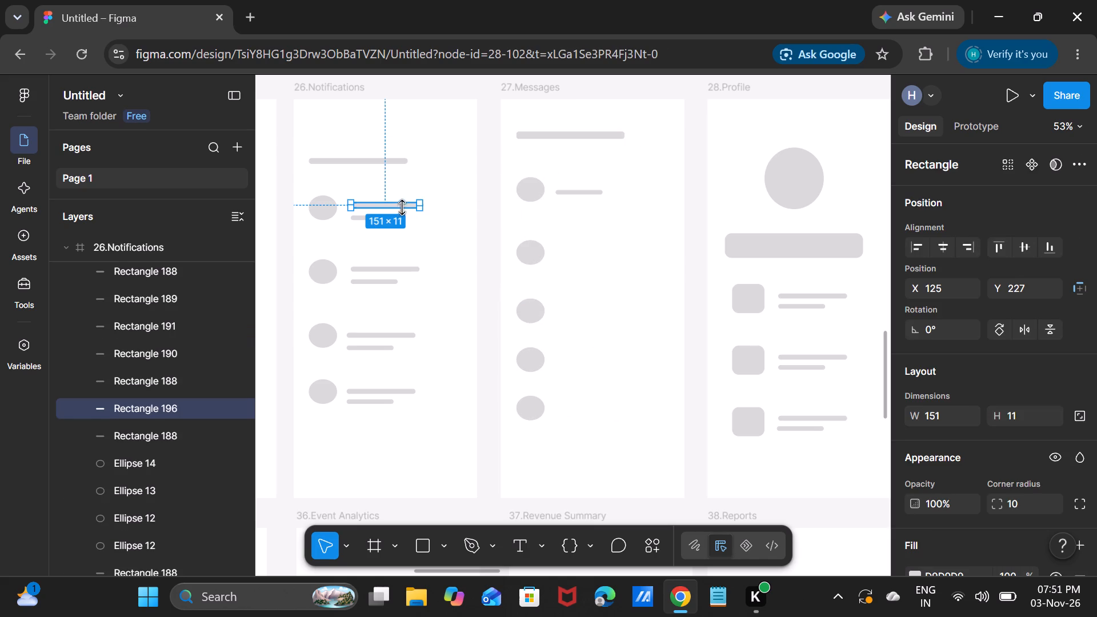
left_click_drag(404, 205, 590, 183)
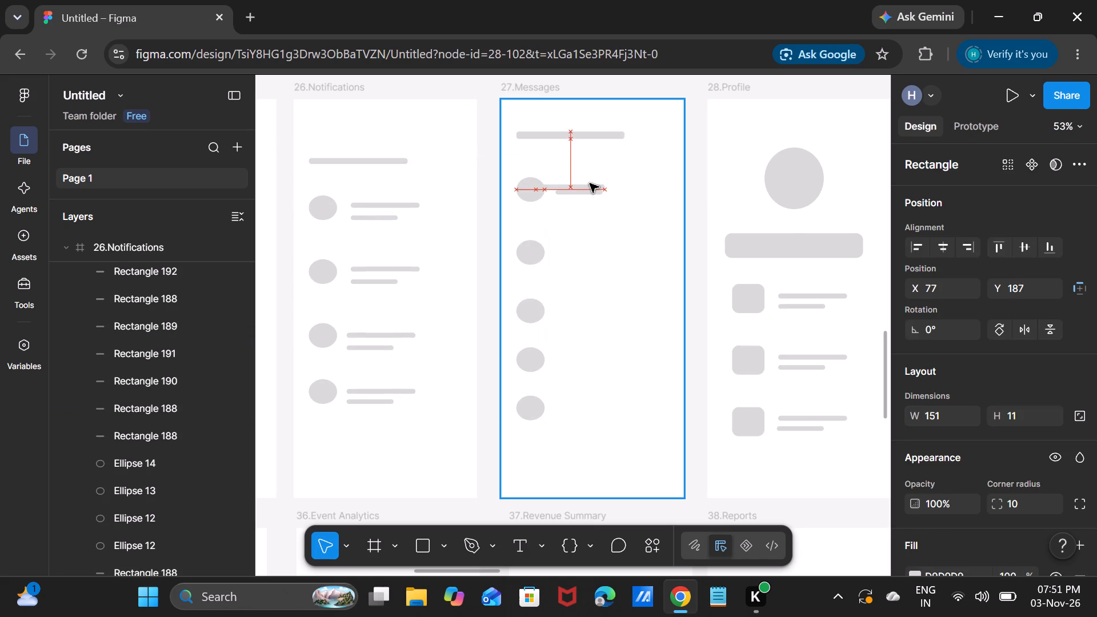
left_click_drag(590, 183, 604, 183)
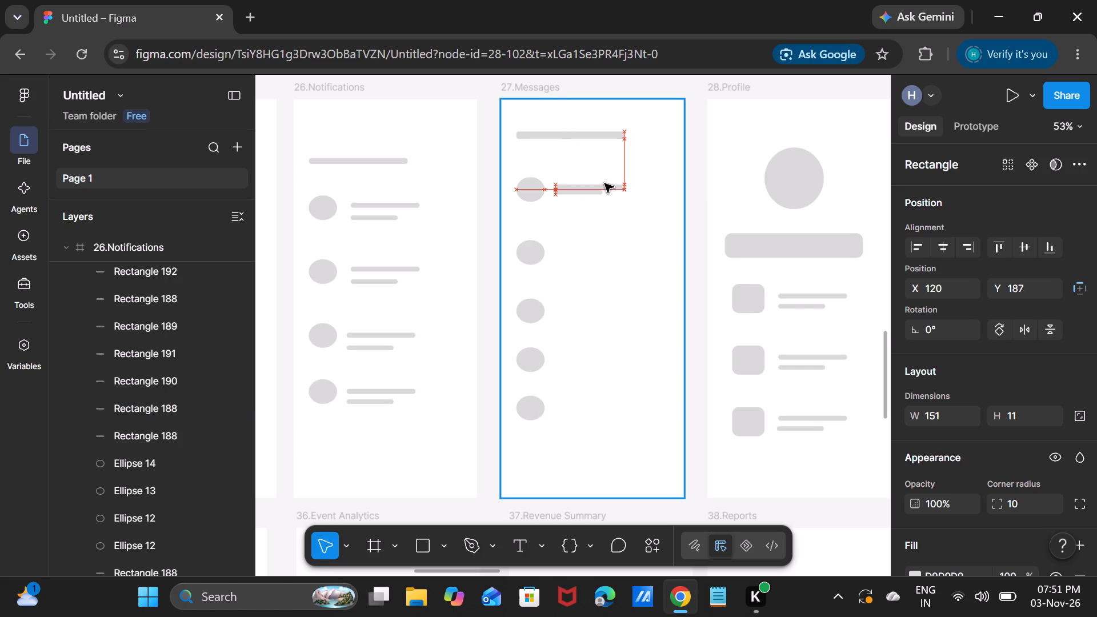
left_click_drag(604, 183, 605, 182)
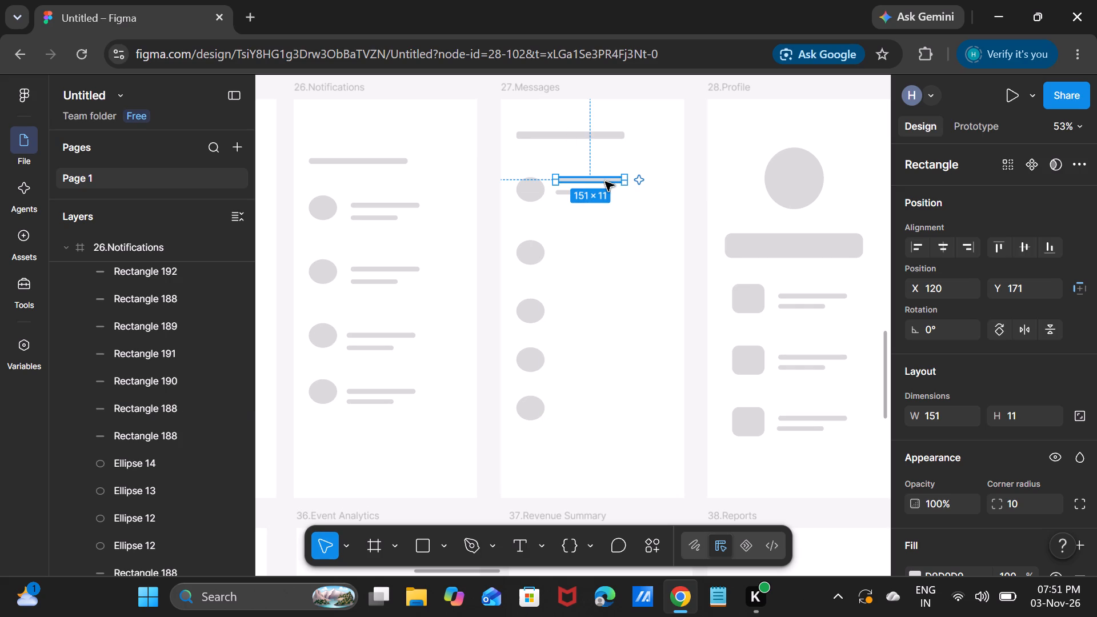
left_click(618, 315)
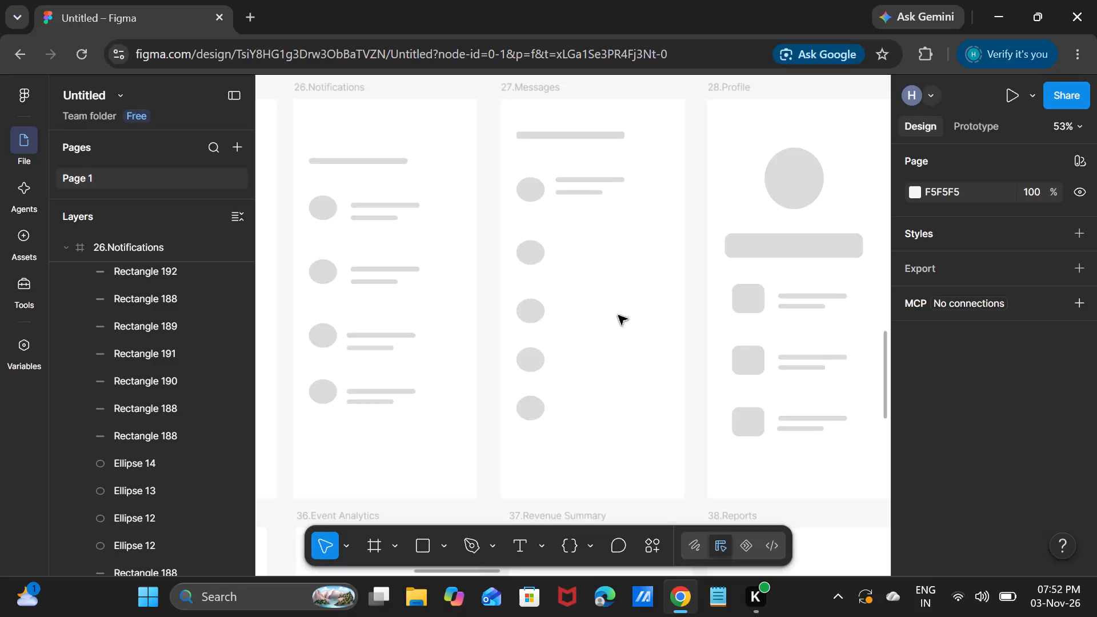
Duplicate the long line in 27.Messages and place the copy beside the second circle at X 120, Y 309.
double_click(589, 182)
key("ctrl+c")
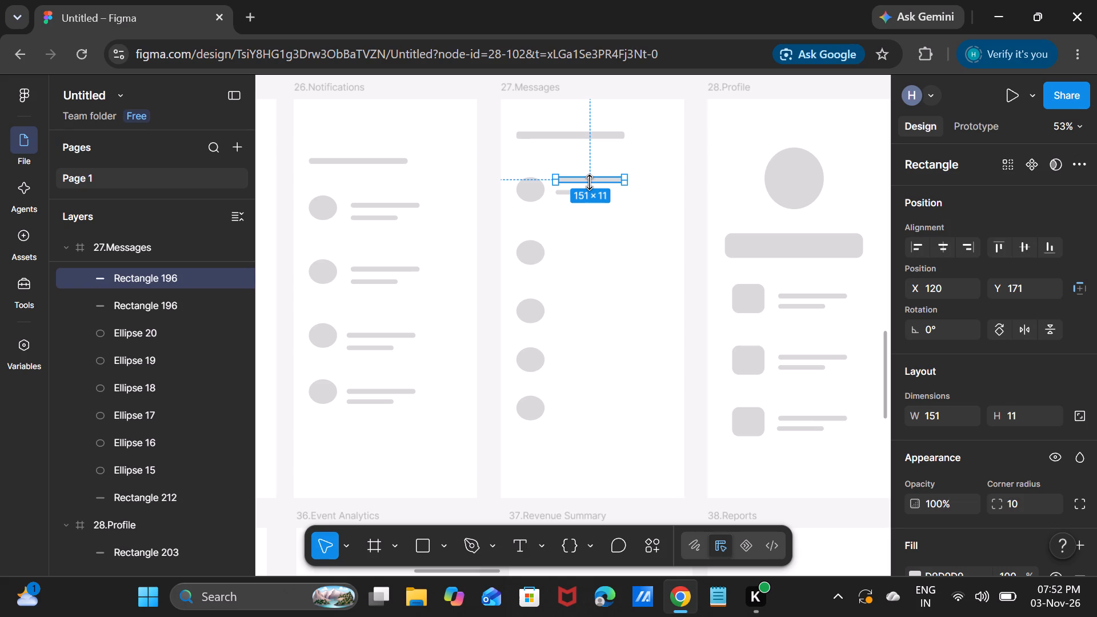
key("ctrl+v")
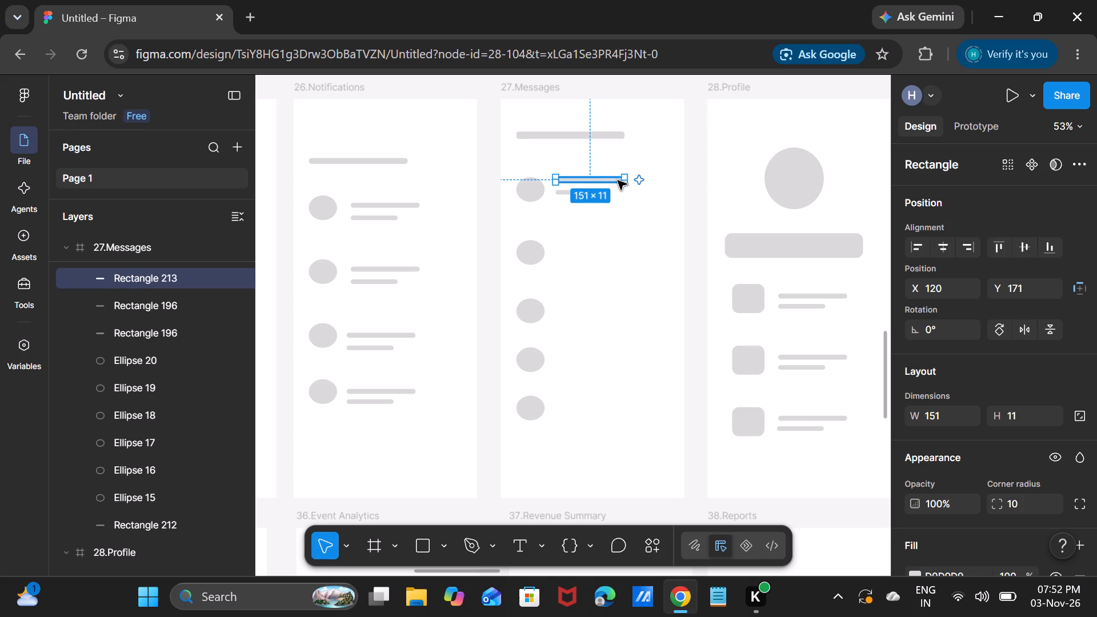
left_click_drag(618, 181, 610, 247)
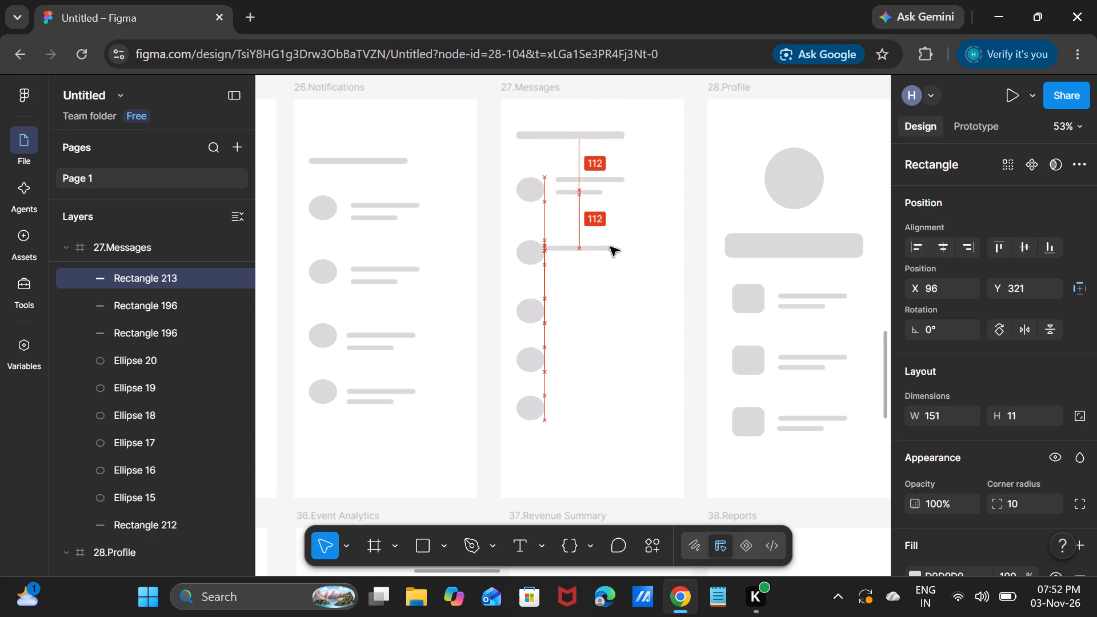
left_click_drag(610, 247, 617, 246)
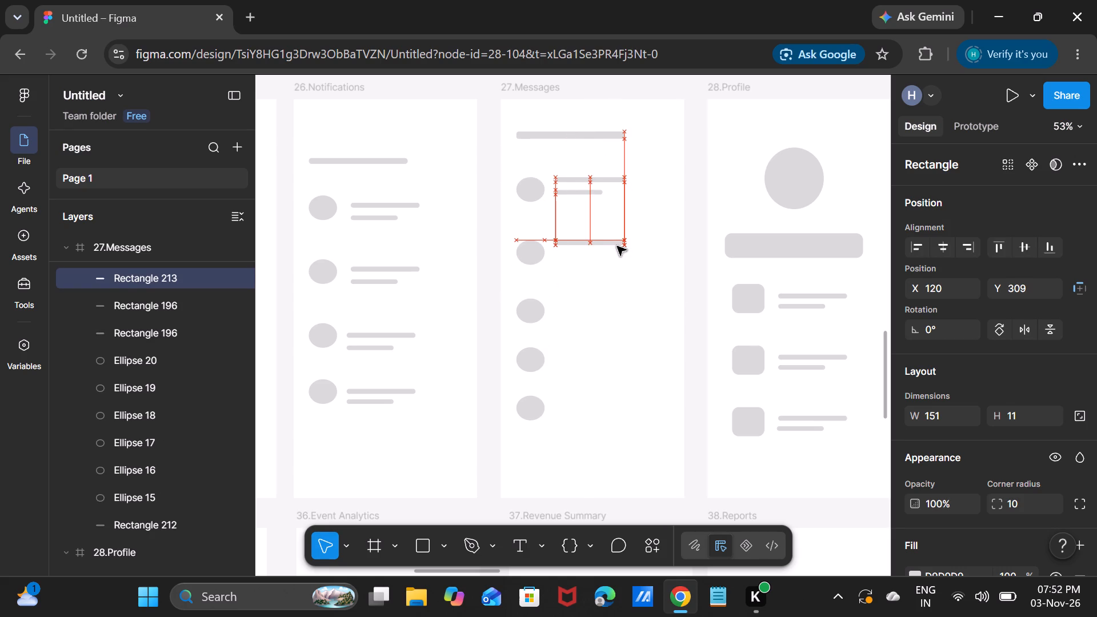
left_click_drag(617, 246, 618, 246)
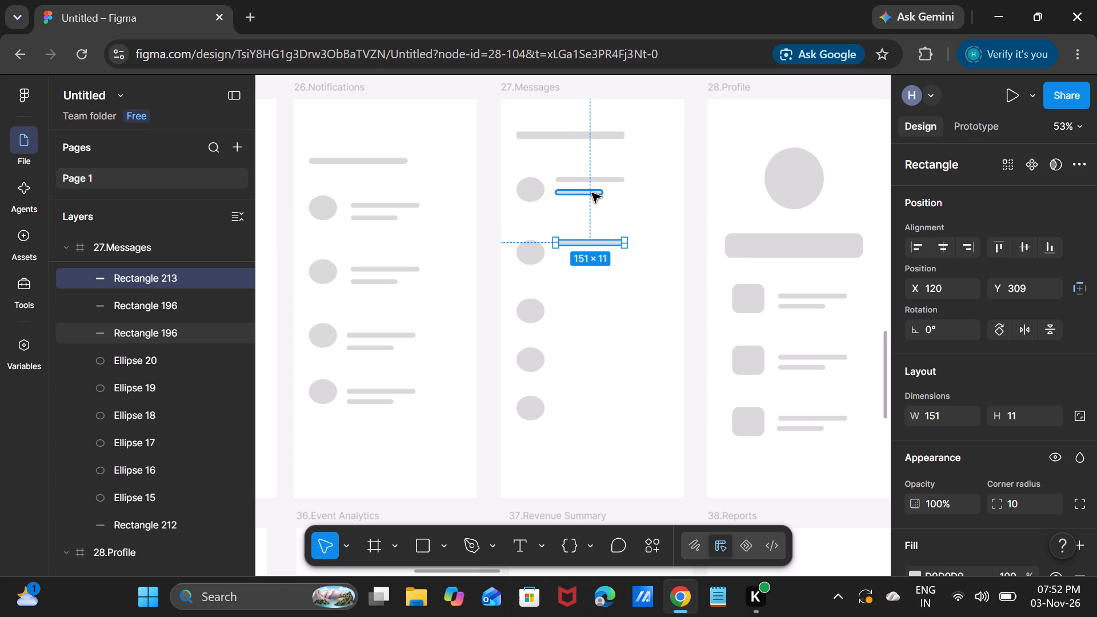
Duplicate the short line in 27.Messages and place the copy under the second row's long line at X 120, Y 337.
left_click(592, 193, "ctrl")
key("ctrl+c")
key("ctrl+v")
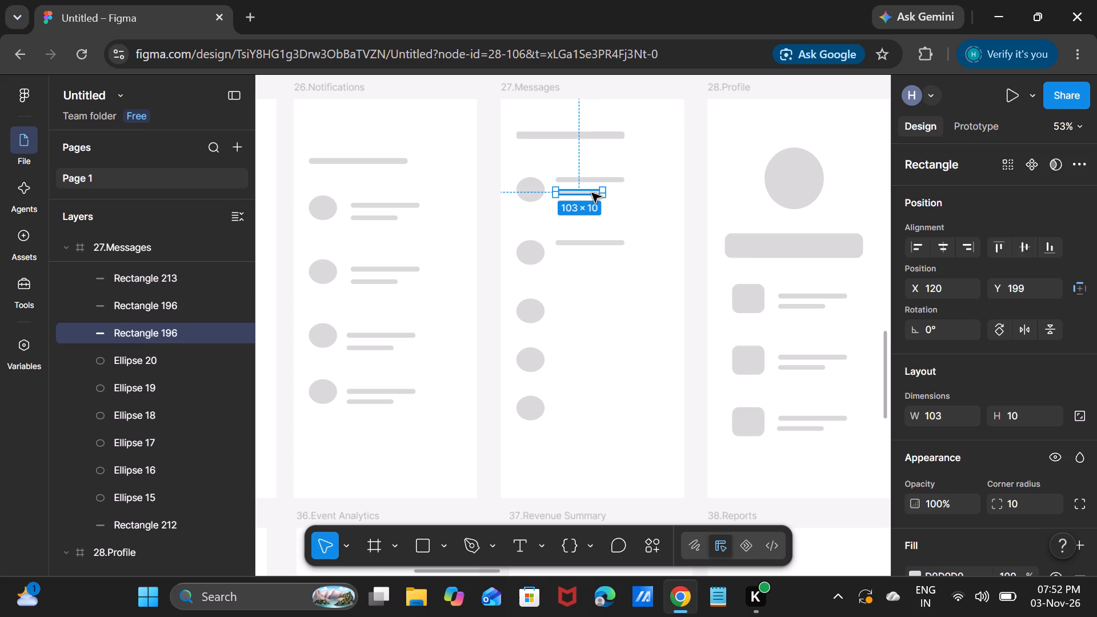
left_click_drag(592, 193, 593, 260)
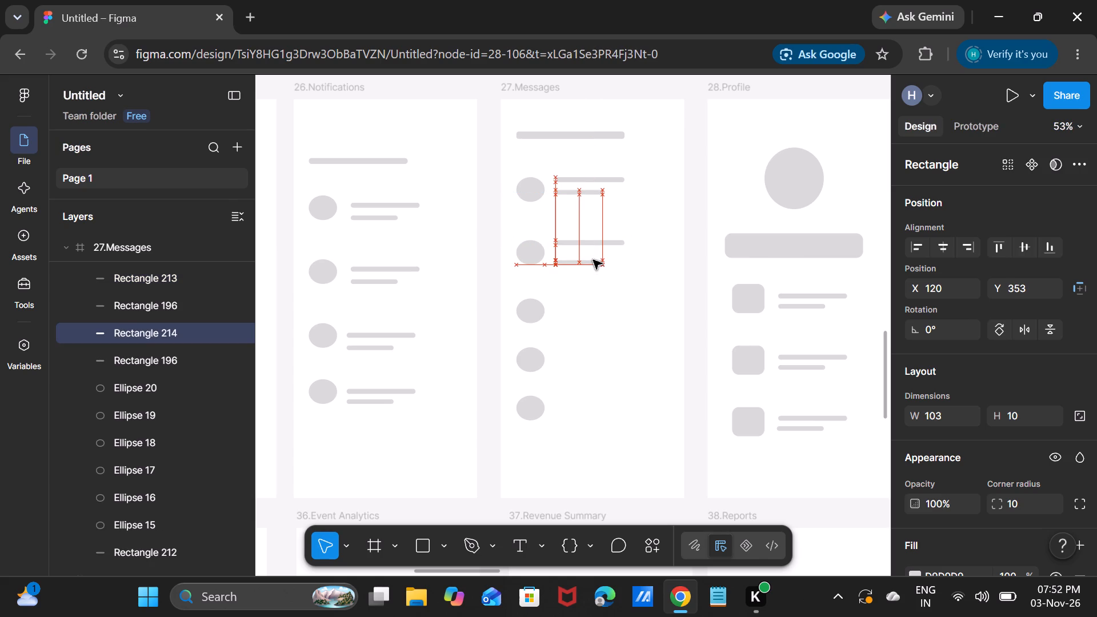
left_click_drag(593, 260, 594, 254)
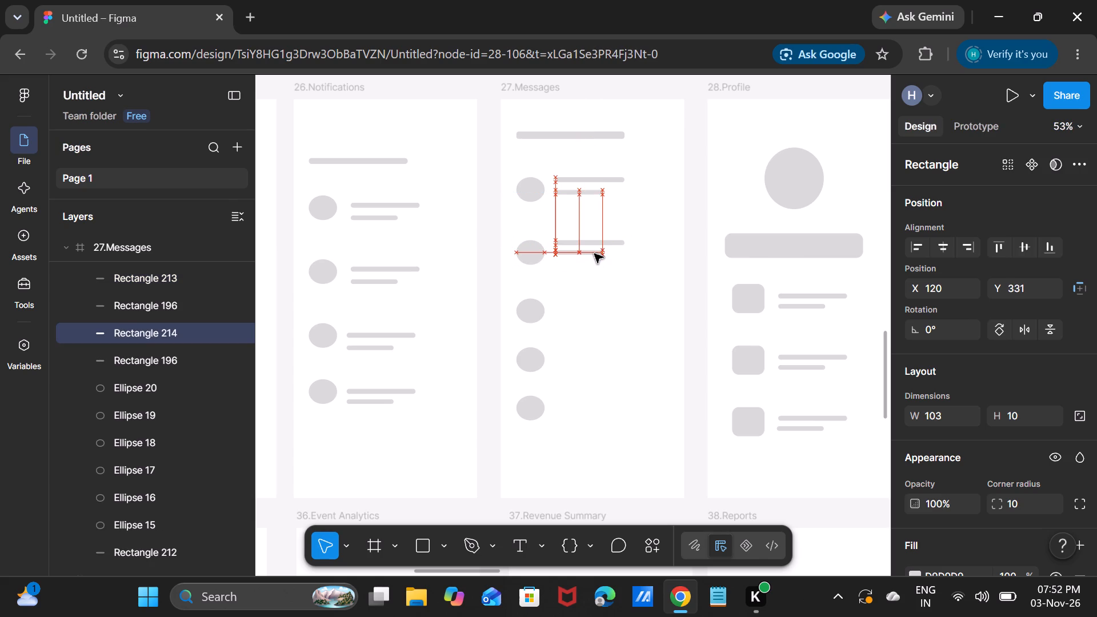
left_click_drag(594, 254, 594, 258)
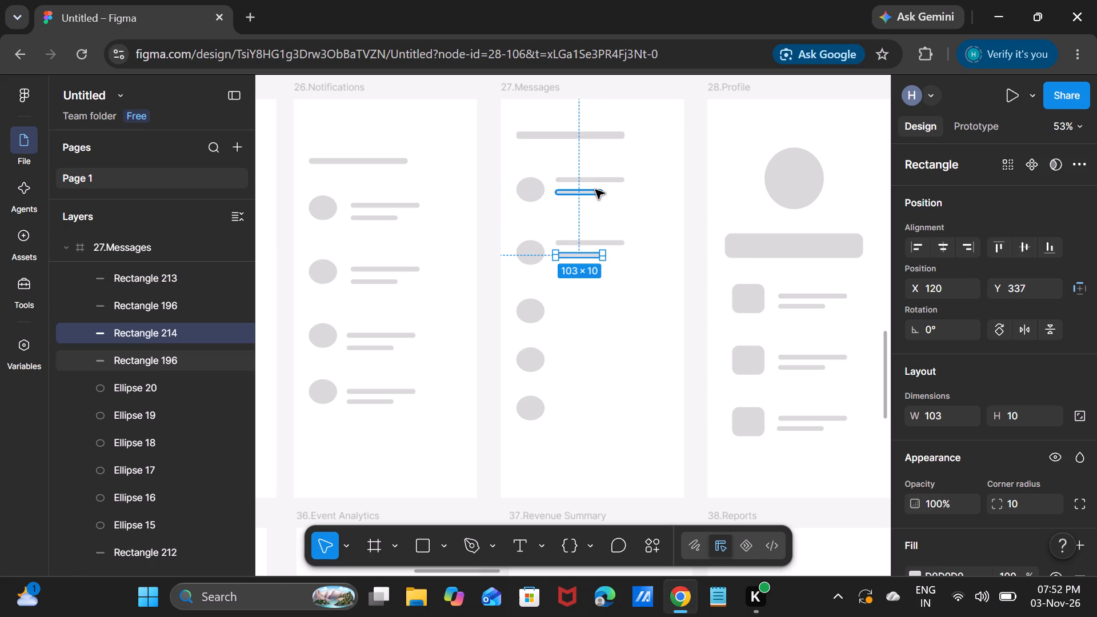
Duplicate the short line of 27.Messages three times at X 120, beside the third (Y 481), fourth and fifth (Y 677) circles.
left_click(595, 190)
key("ctrl+v")
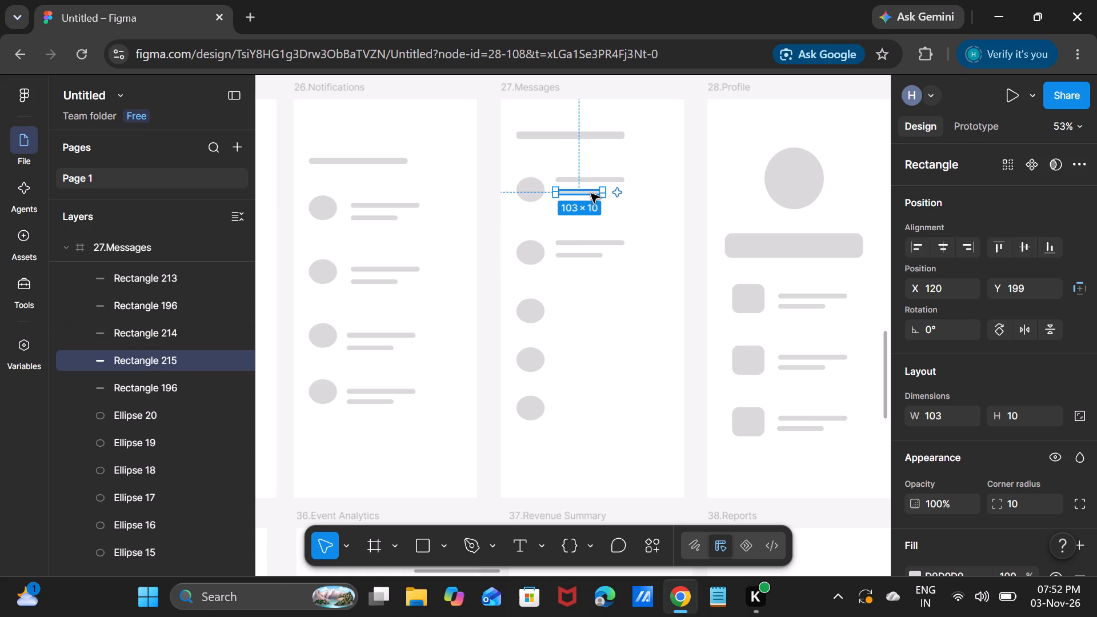
left_click_drag(591, 194, 598, 323)
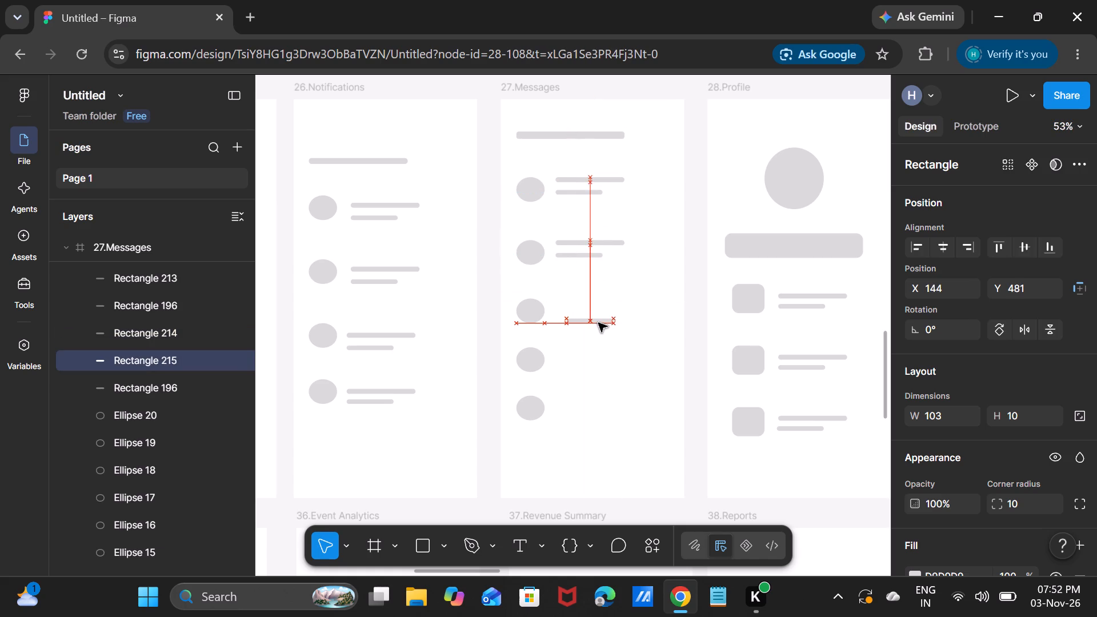
left_click_drag(598, 323, 592, 323)
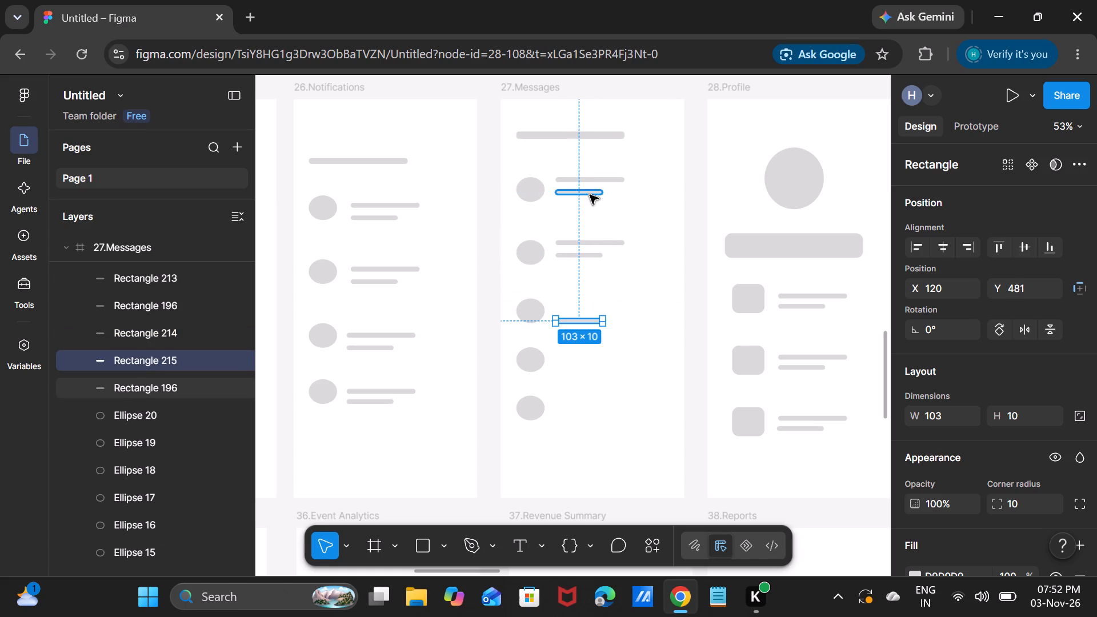
key("ctrl+v")
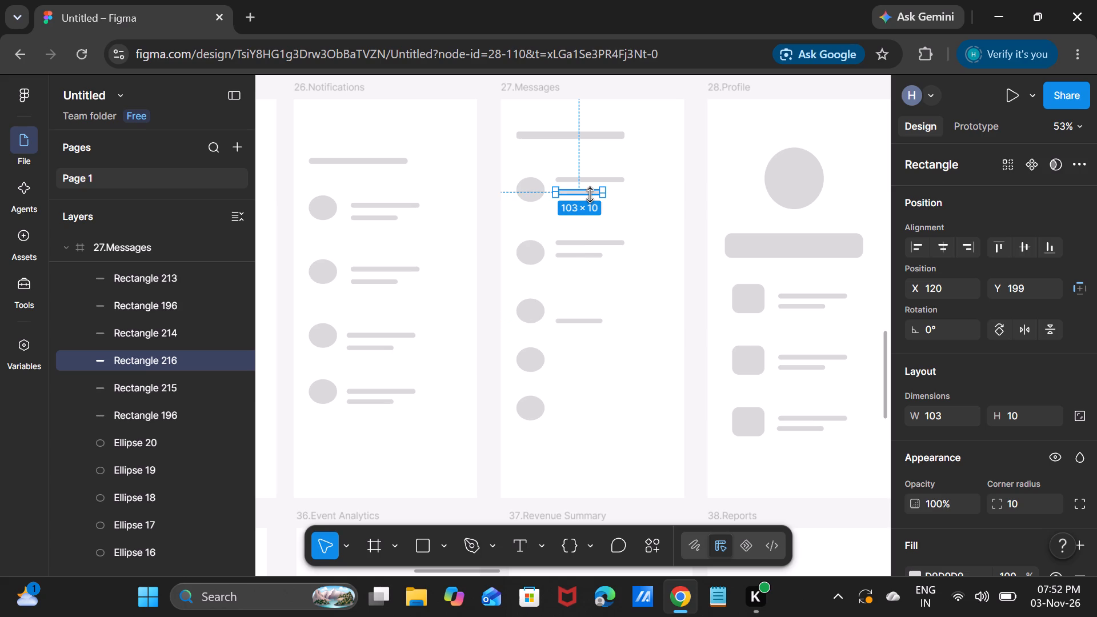
left_click(596, 194)
left_click_drag(598, 194, 614, 375)
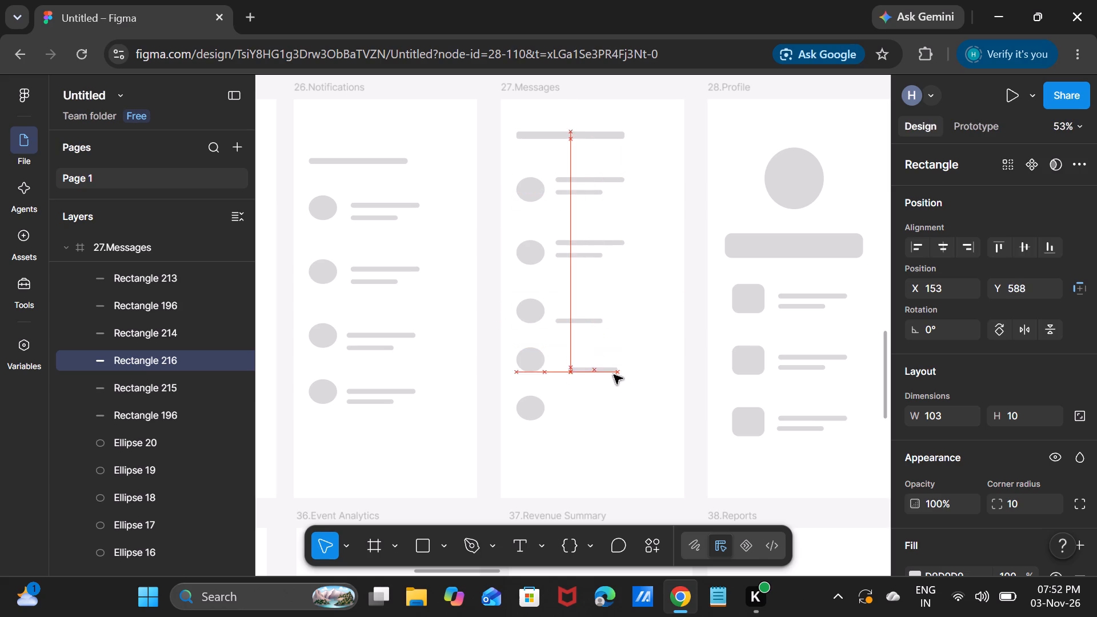
left_click_drag(614, 375, 597, 365)
key("ctrl+v")
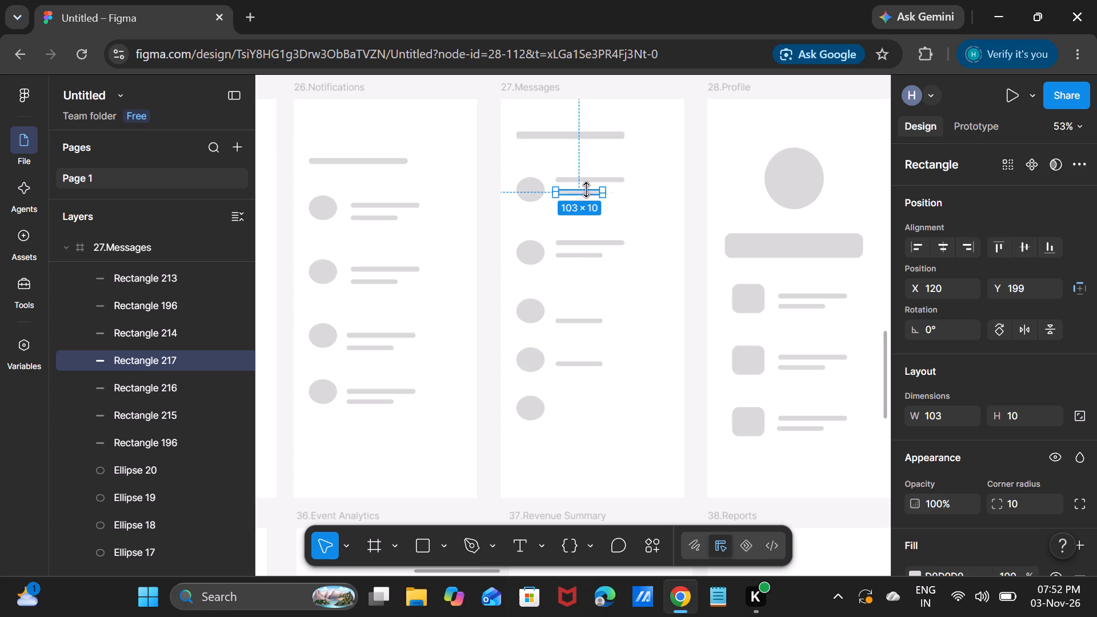
left_click_drag(588, 191, 616, 430)
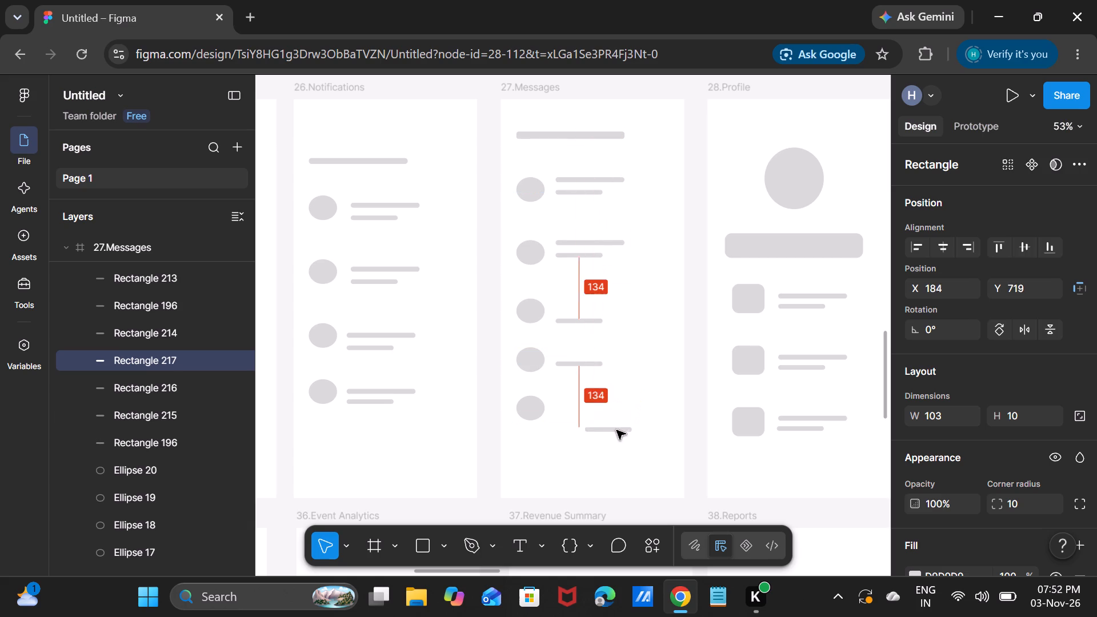
left_click_drag(616, 430, 590, 411)
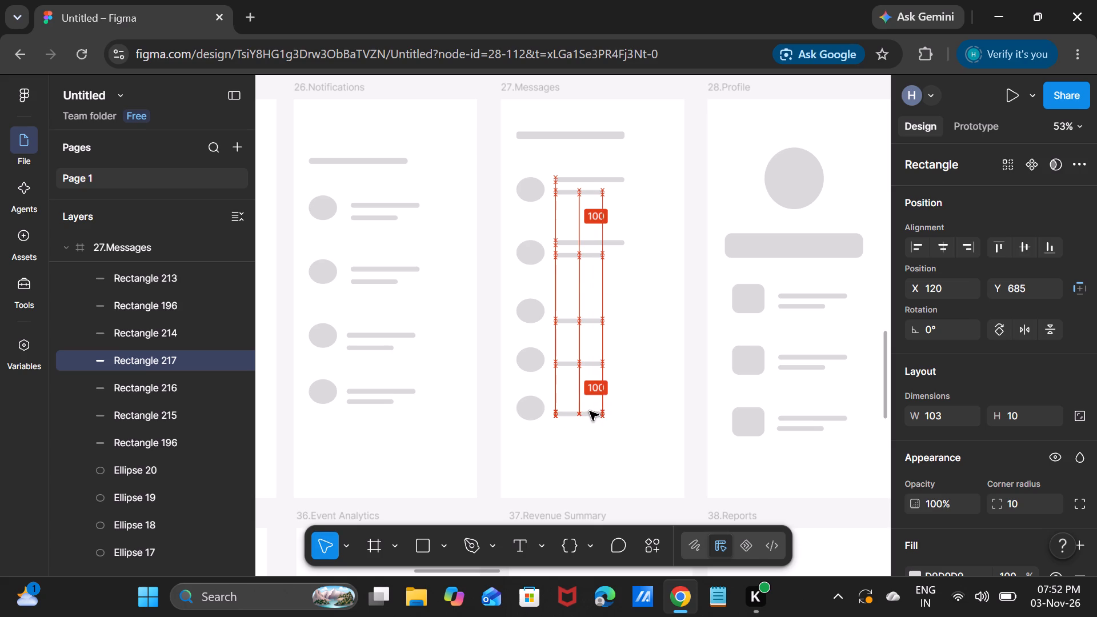
left_click_drag(590, 411, 590, 411)
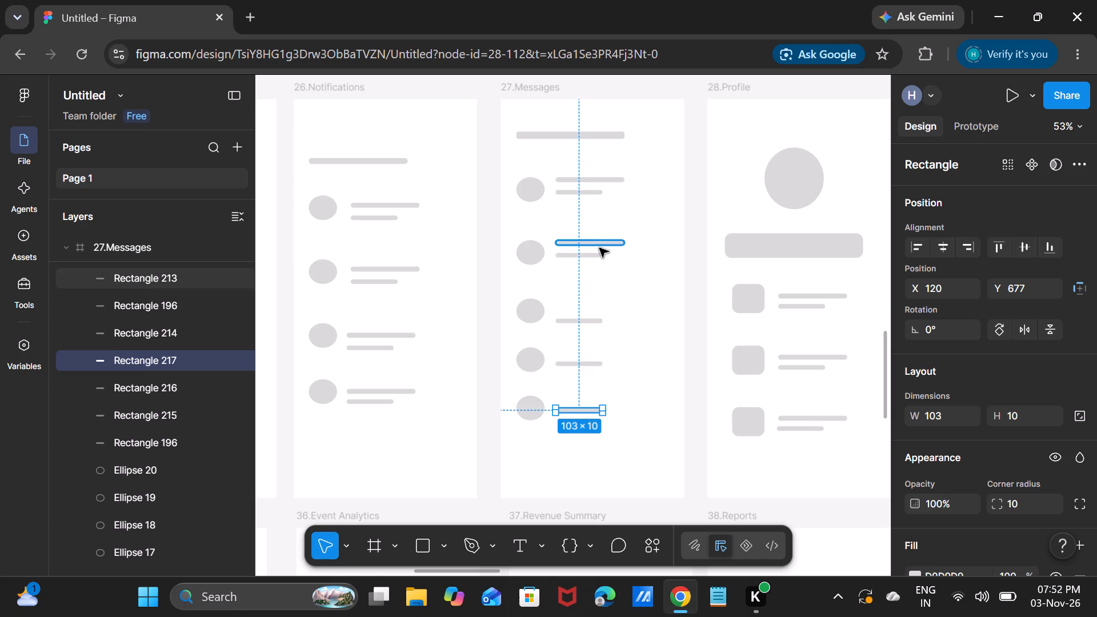
Duplicate the second row's long line in 27.Messages and place the copy beside the third circle at X 120, Y 455.
left_click(599, 249)
left_click(600, 245)
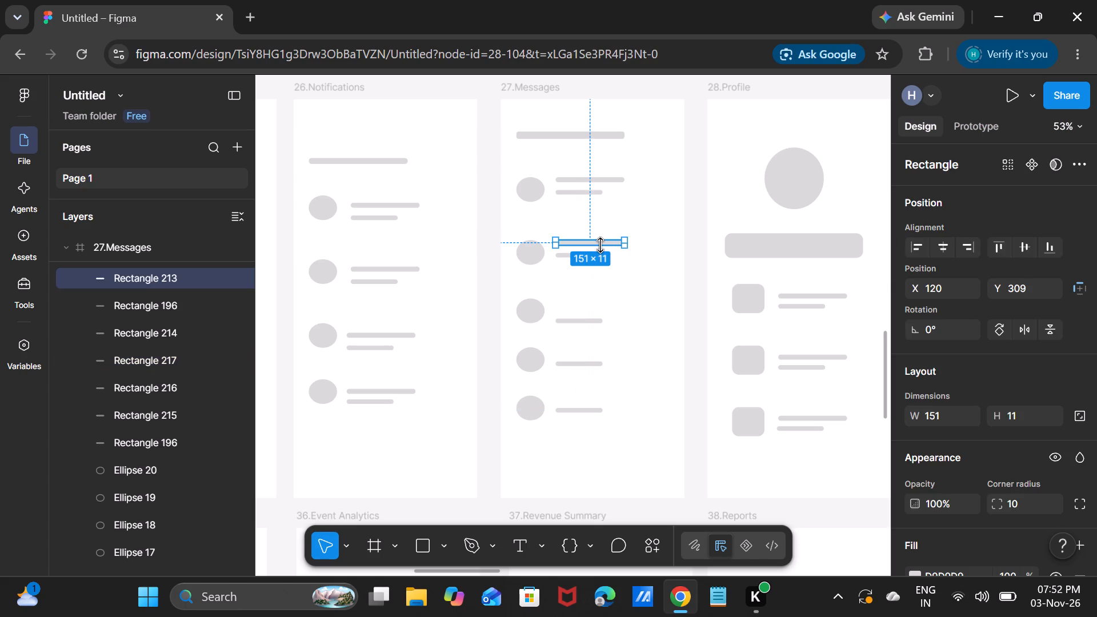
key("ctrl+c")
key("ctrl+v")
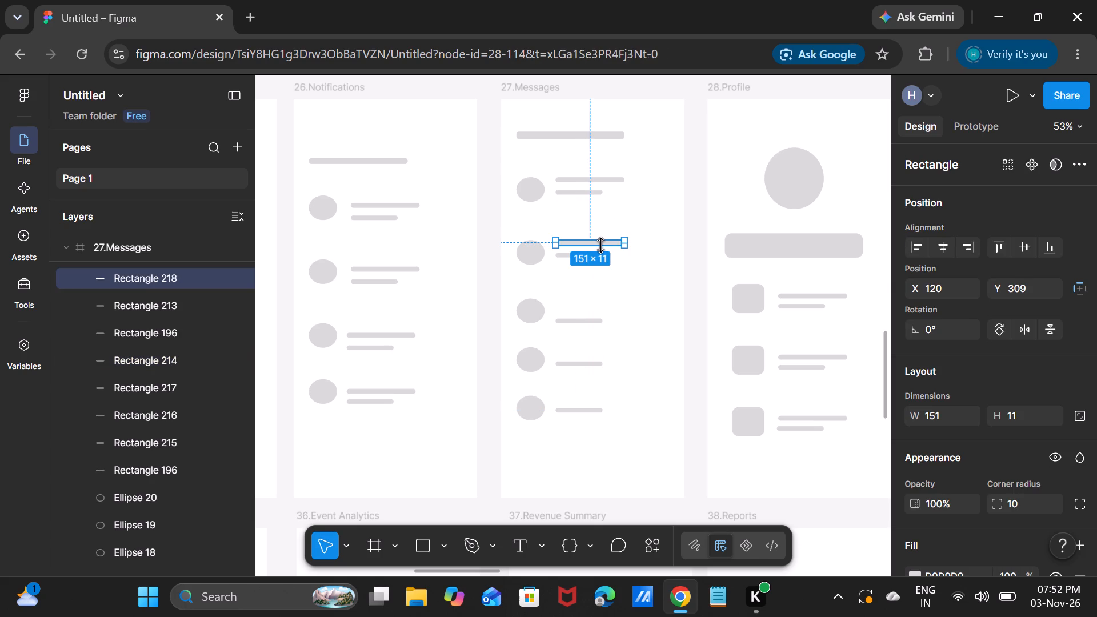
left_click_drag(602, 241, 596, 314)
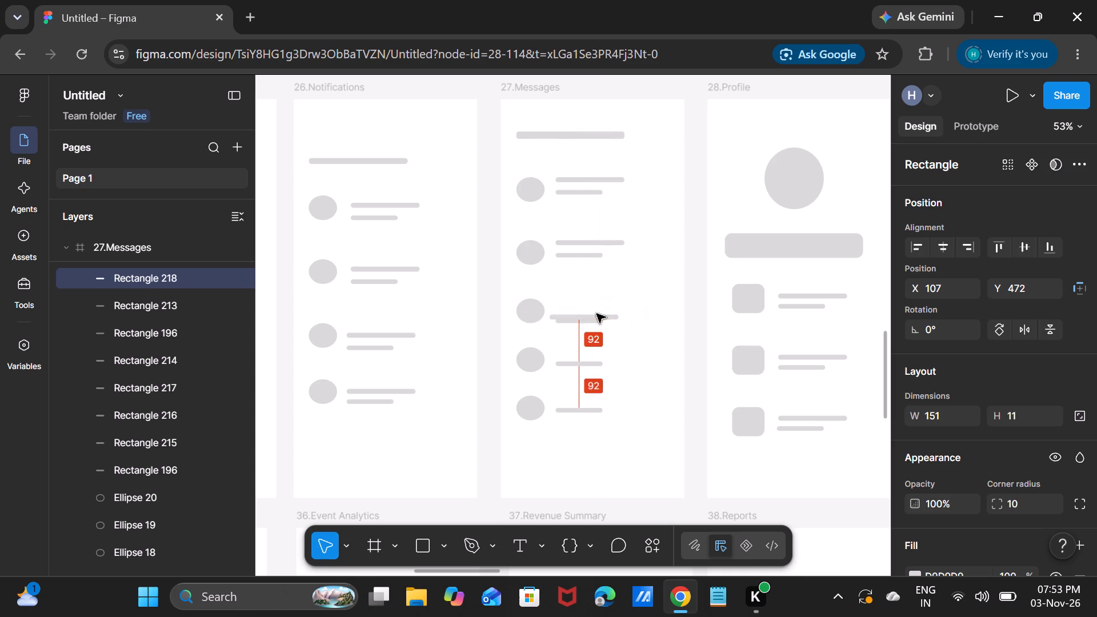
left_click_drag(596, 314, 599, 307)
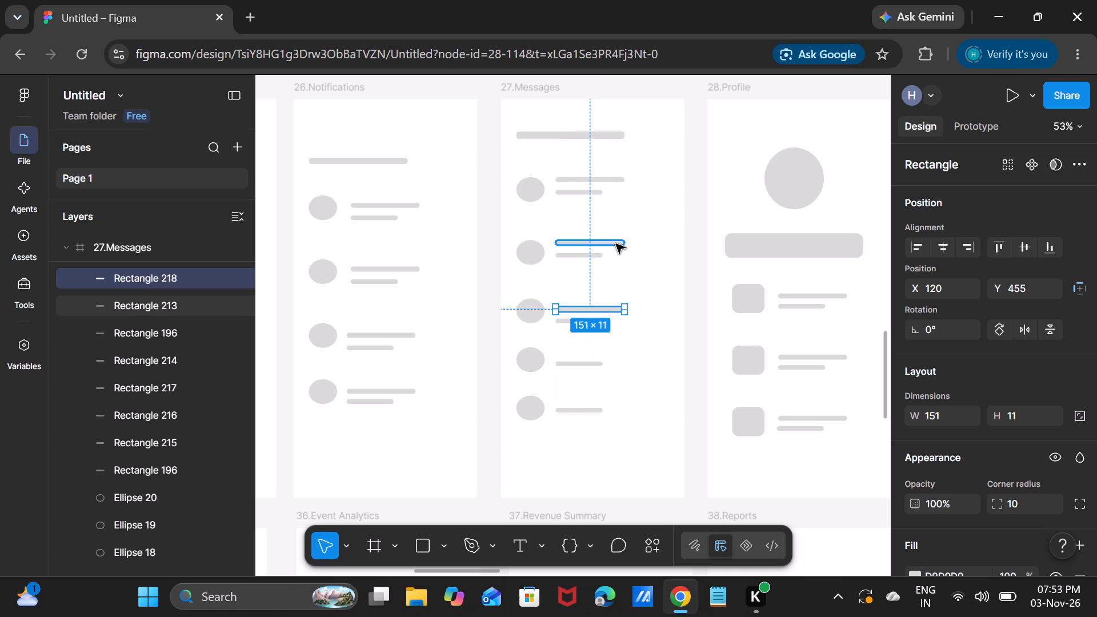
Add another copy of the long line in 27.Messages beside the fourth circle, above its short line, at X 120, Y 560.
key("ctrl+v")
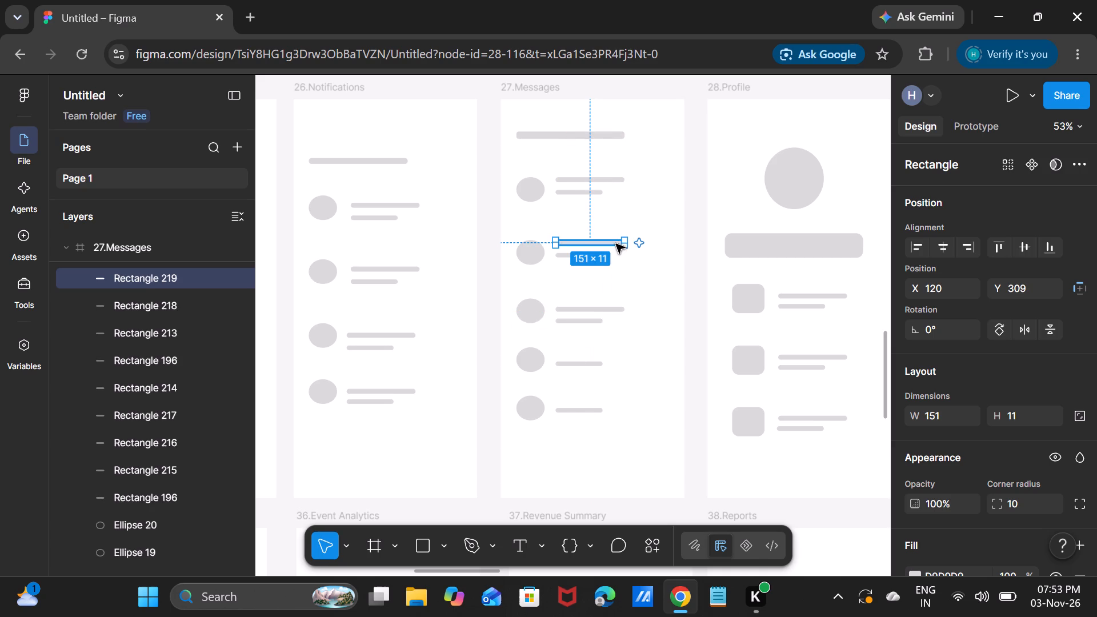
left_click_drag(616, 244, 616, 345)
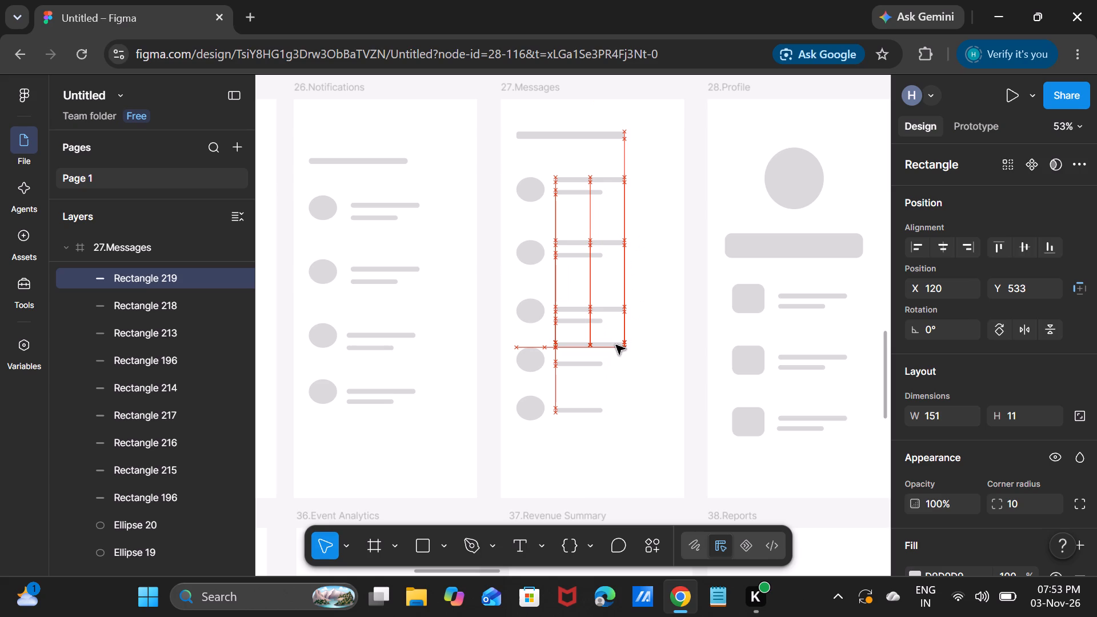
left_click_drag(616, 345, 615, 354)
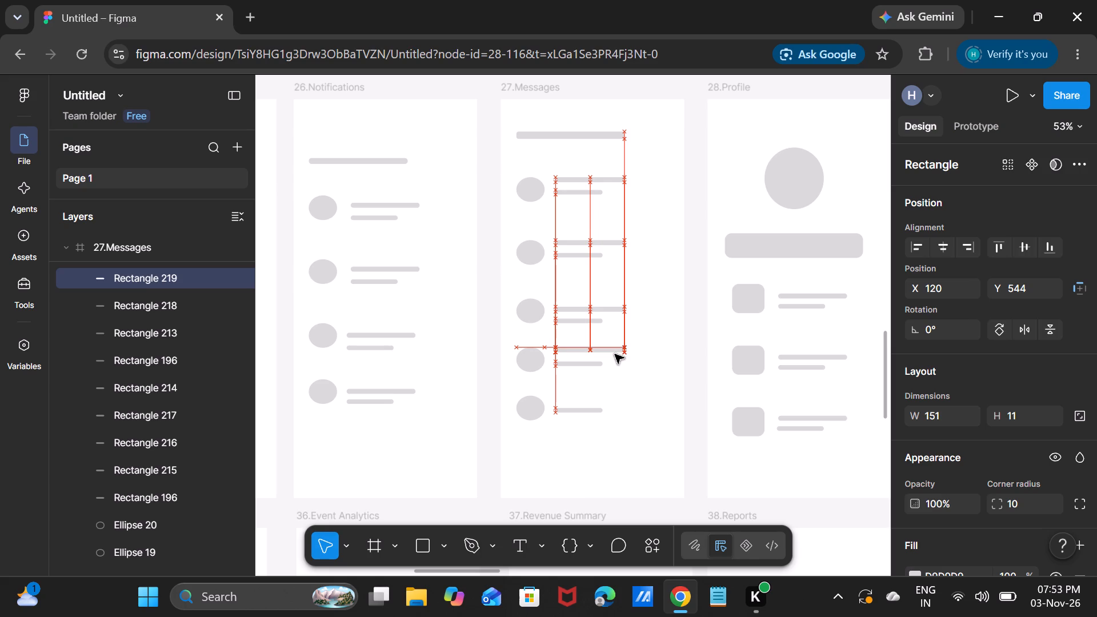
left_click_drag(615, 354, 612, 355)
left_click_drag(612, 355, 611, 355)
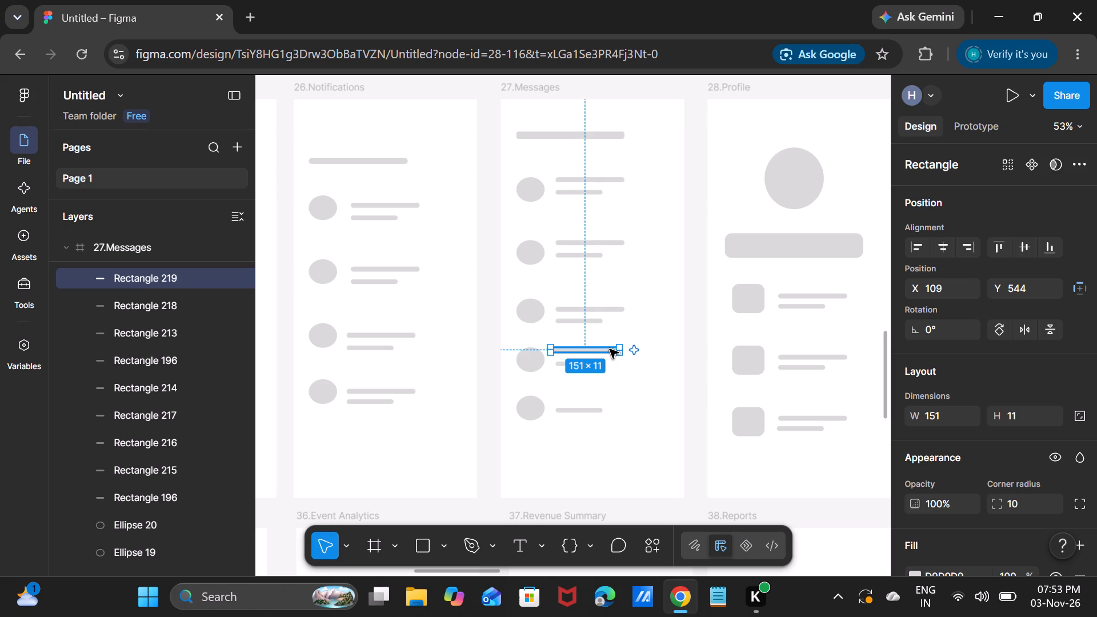
left_click_drag(609, 348, 615, 352)
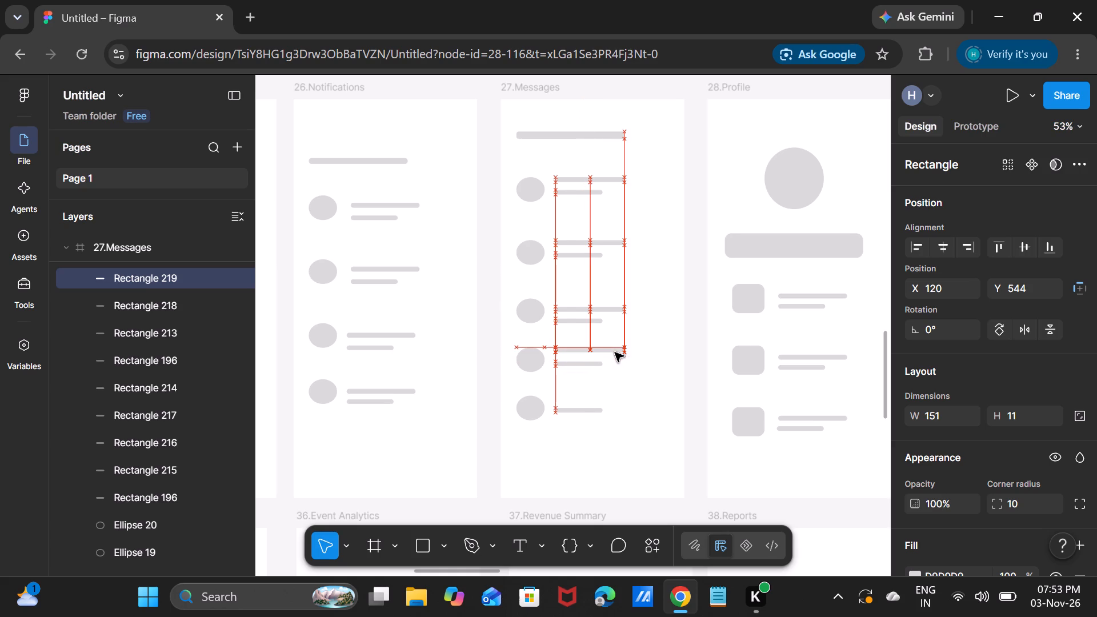
left_click_drag(615, 352, 615, 352)
left_click_drag(615, 352, 614, 353)
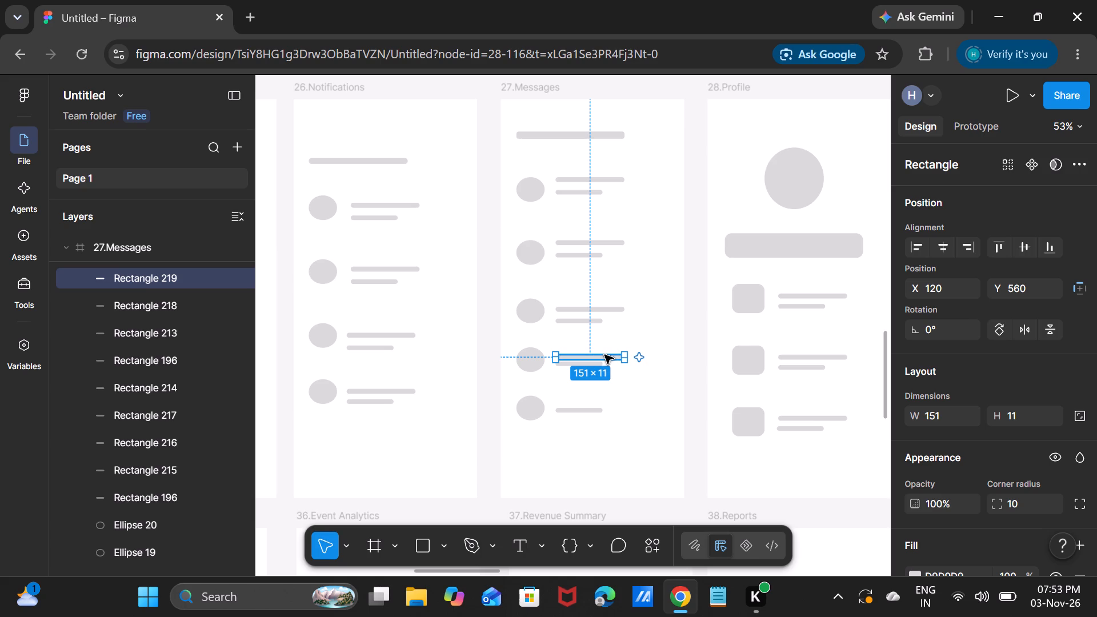
left_click(604, 355)
left_click(584, 367)
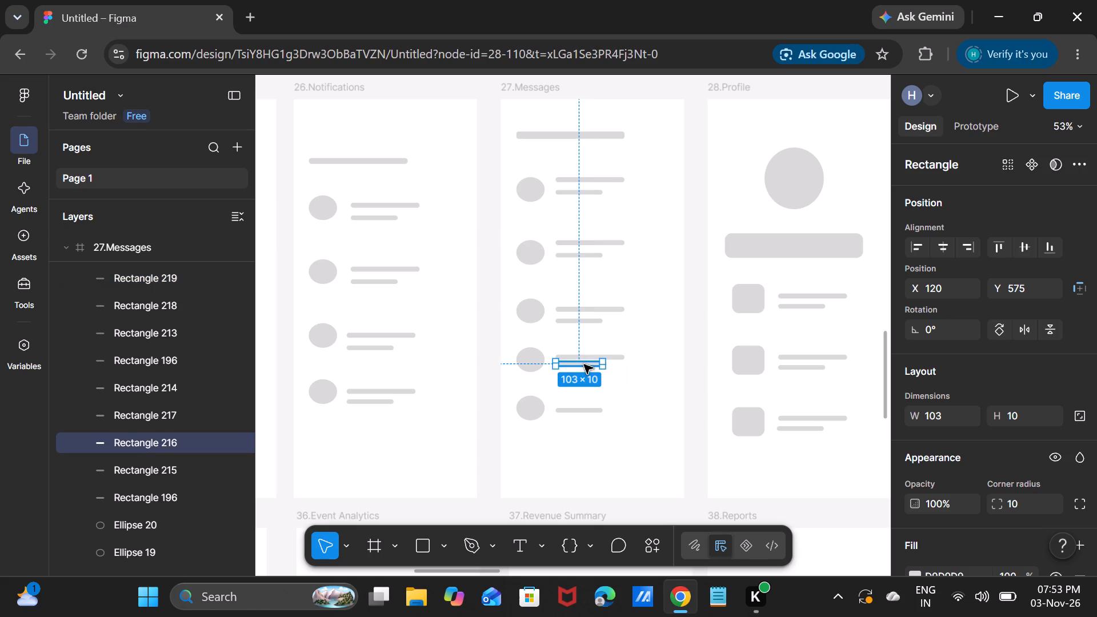
left_click(616, 356)
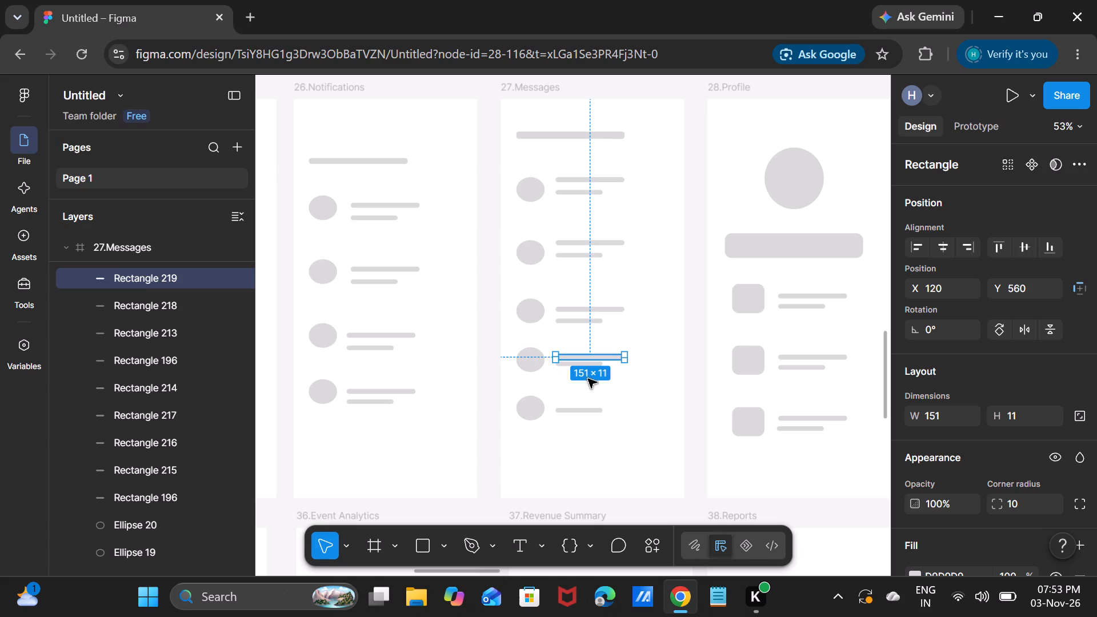
Add another copy of the long line in 27.Messages beside the fifth circle, above its short line, at X 120, Y 650.
key("ctrl+v")
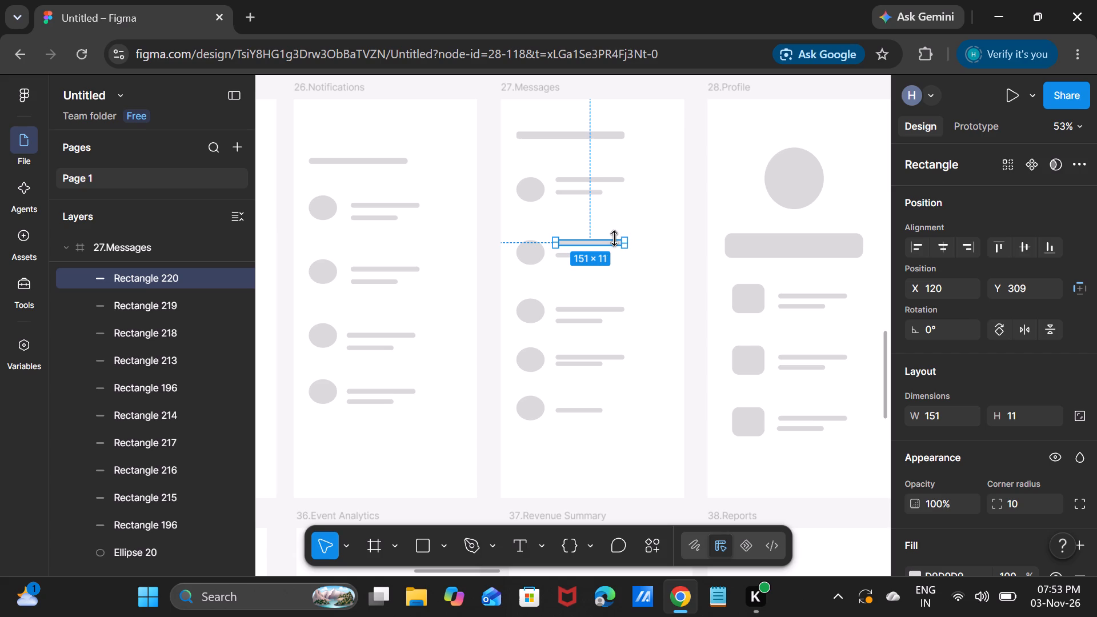
left_click_drag(605, 242, 614, 388)
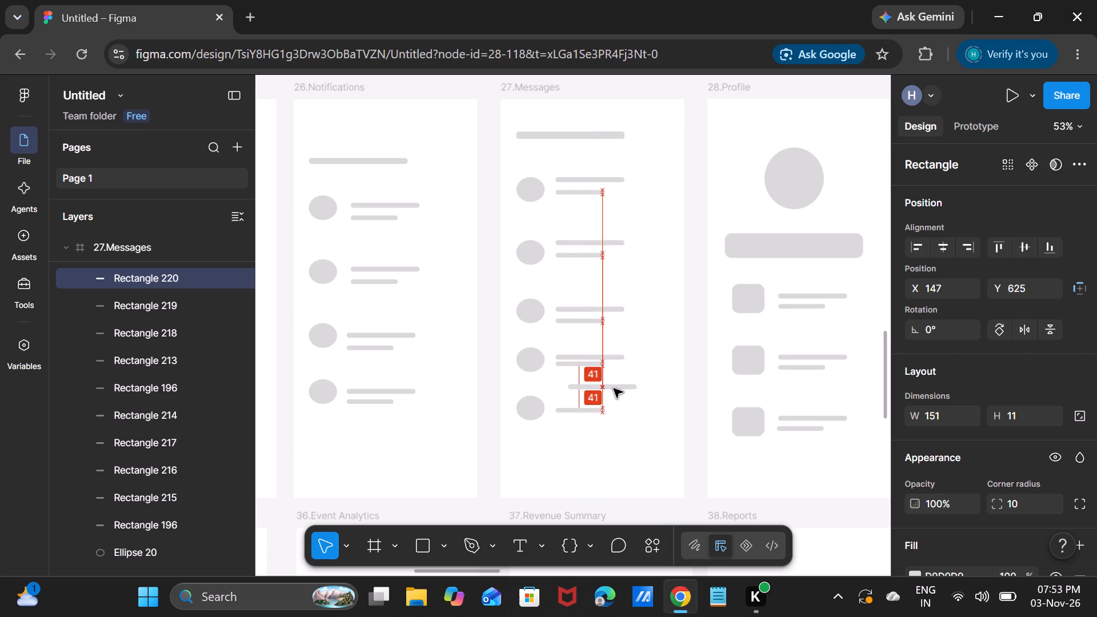
left_click_drag(614, 388, 603, 402)
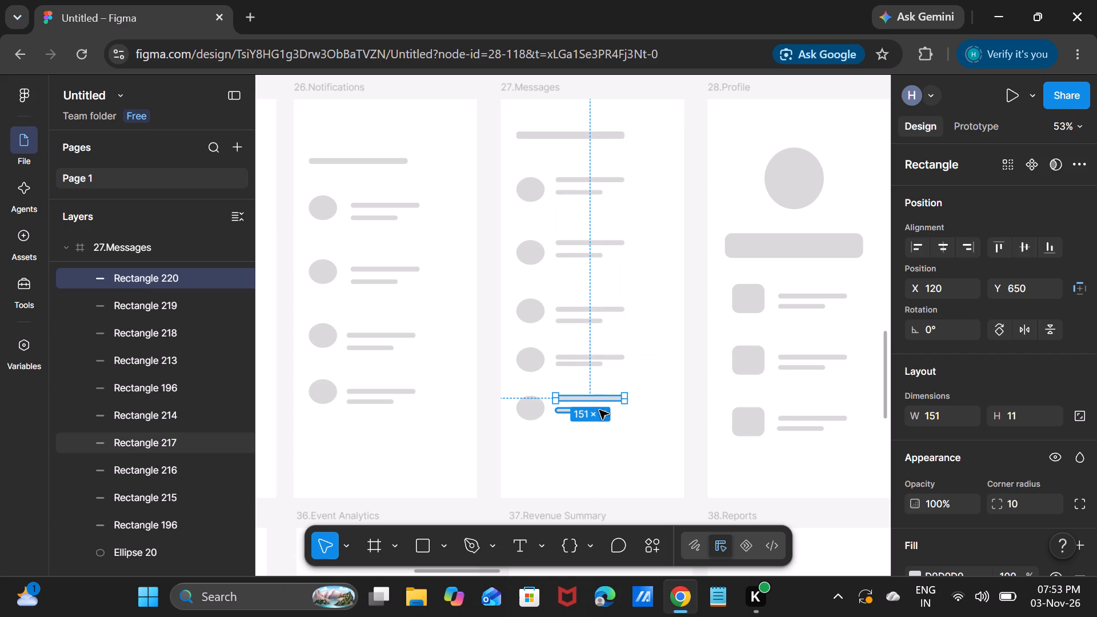
left_click(599, 410)
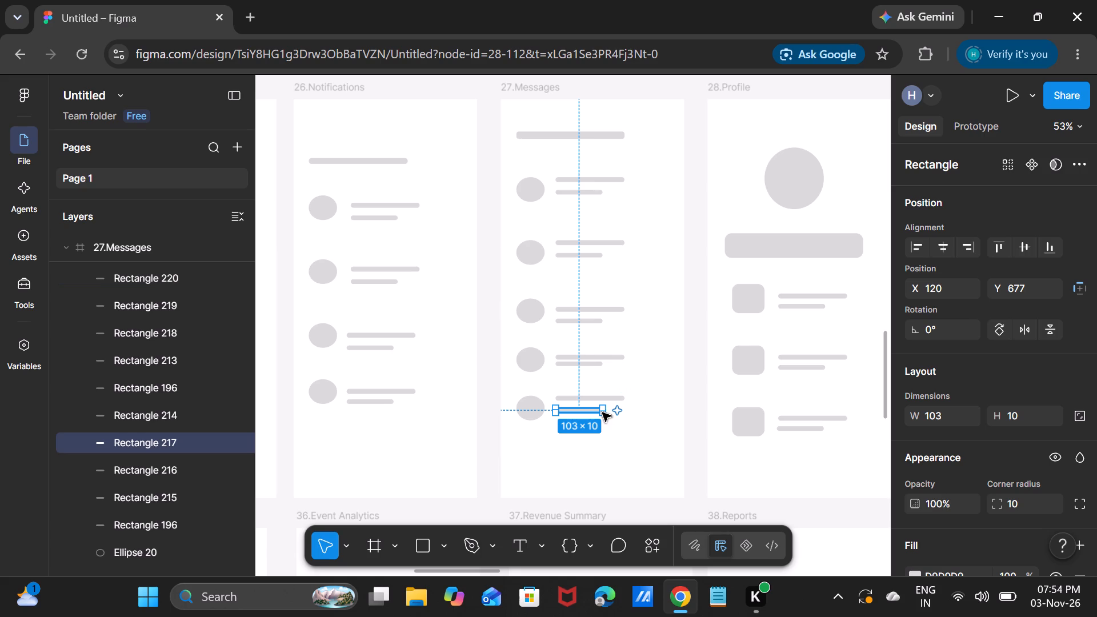
left_click(636, 366)
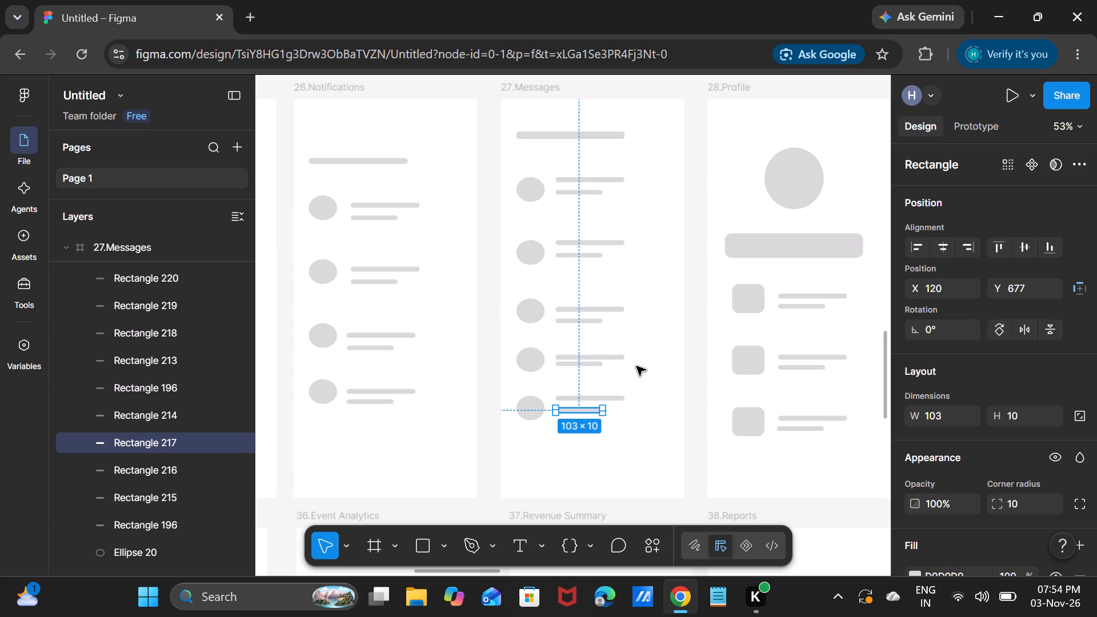
Move the fourth row's long line in 27.Messages up to Y 552.
left_click(569, 357)
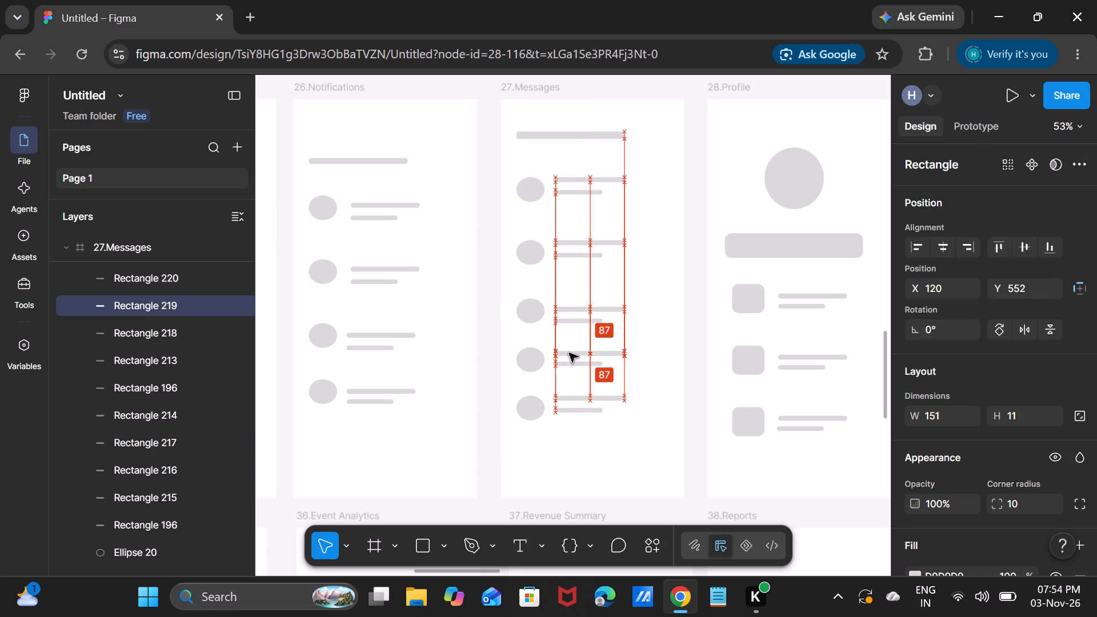
left_click(666, 319)
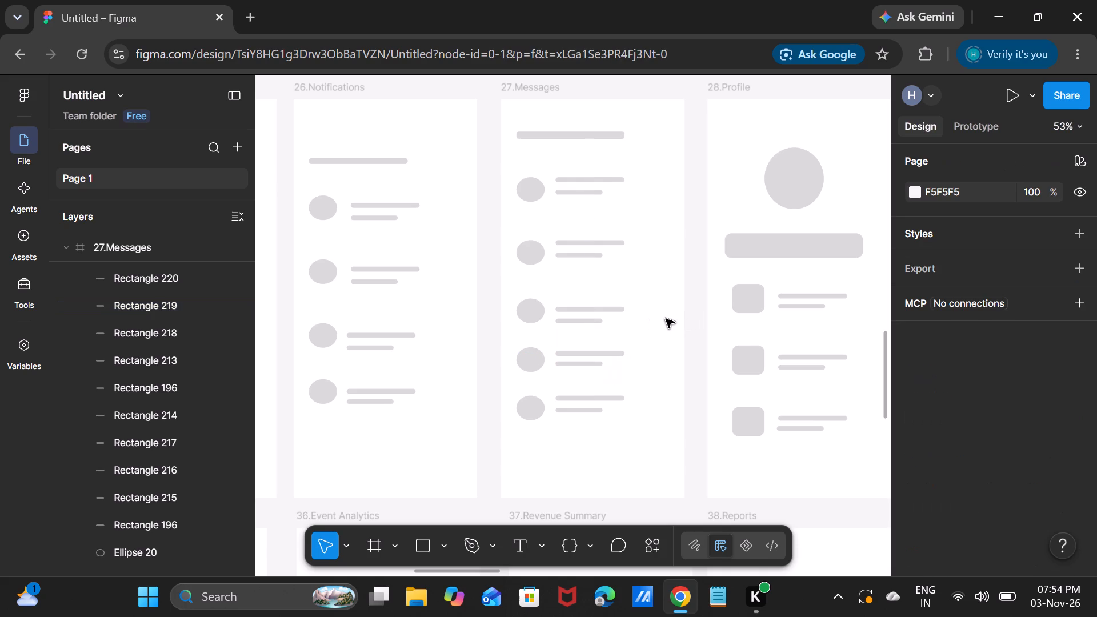
Move the title line of 29.Edit Profile down to Y 99, level with the title line of 30.Settings.
scroll(760, 320, "left", 1)
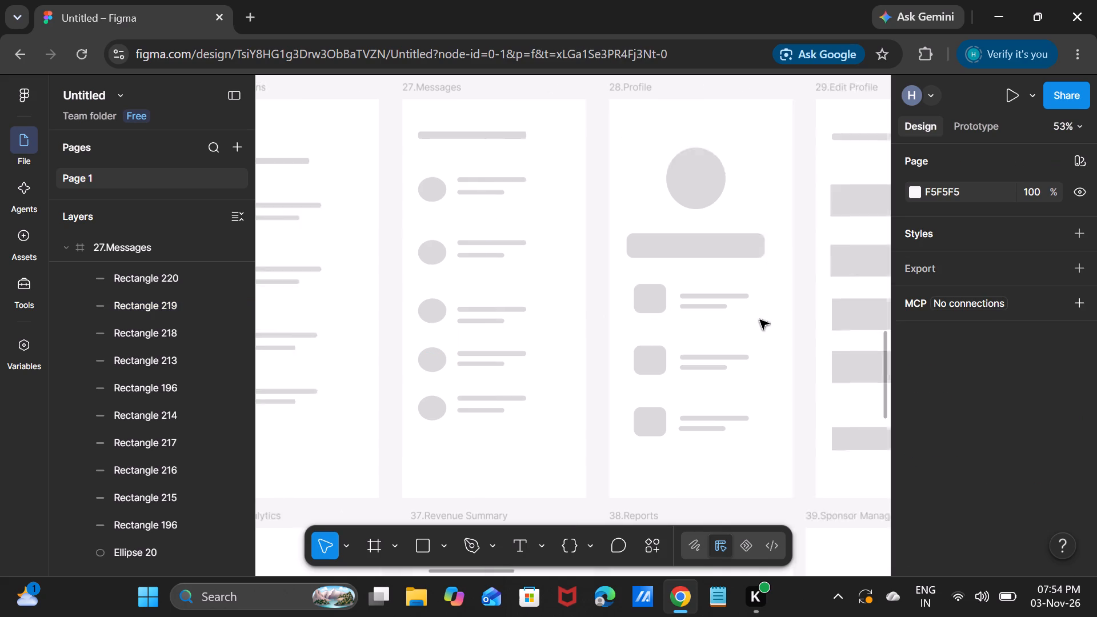
scroll(760, 320, "left", 2)
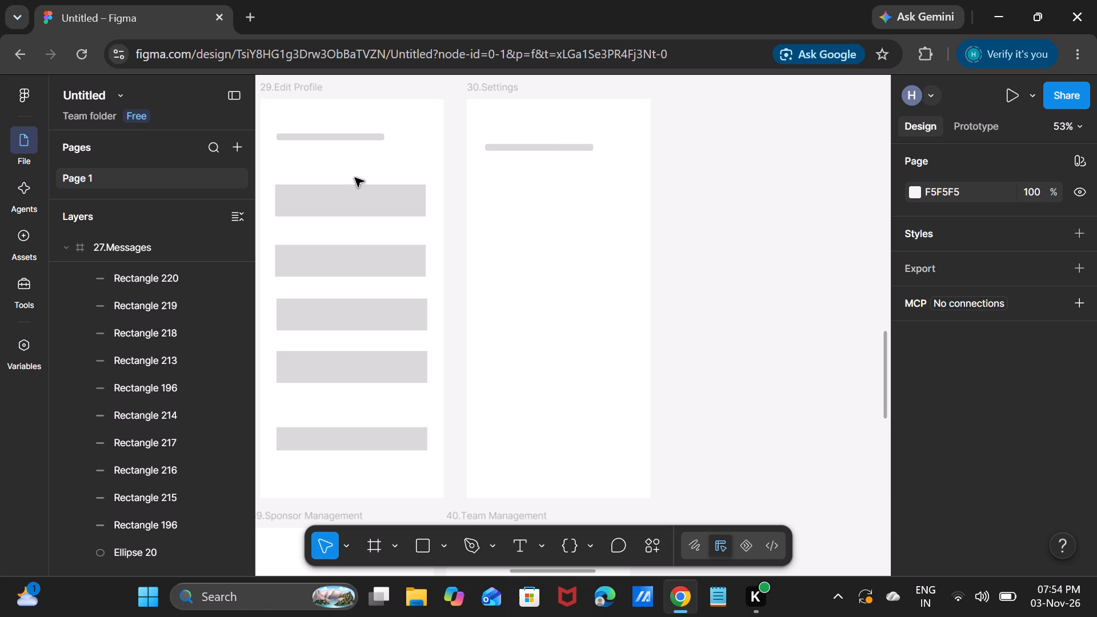
left_click_drag(330, 132, 335, 138)
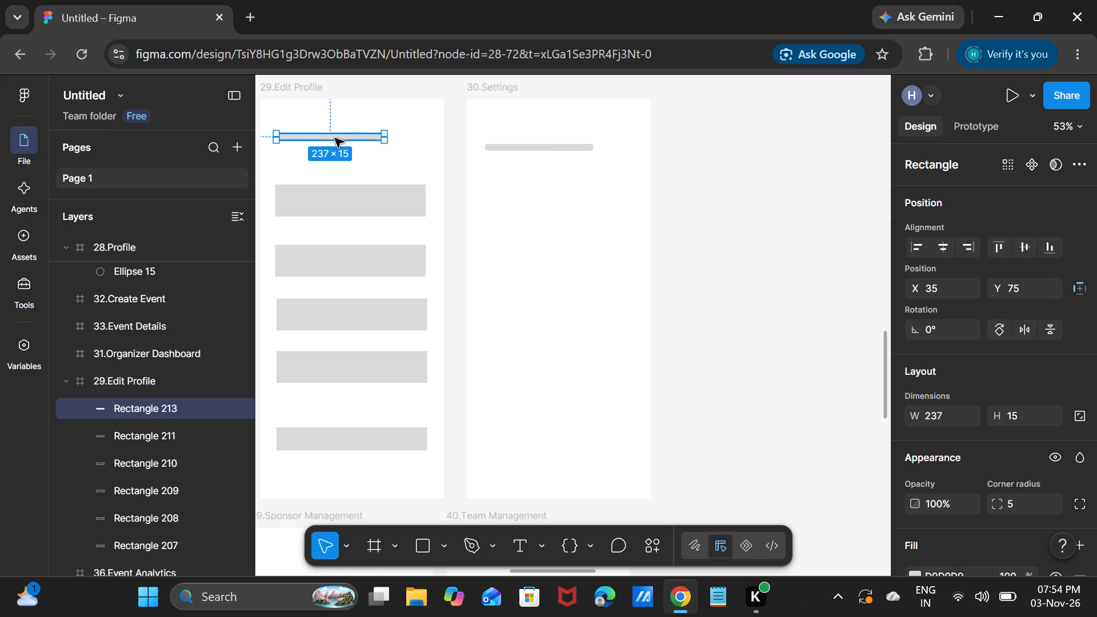
left_click_drag(335, 138, 334, 143)
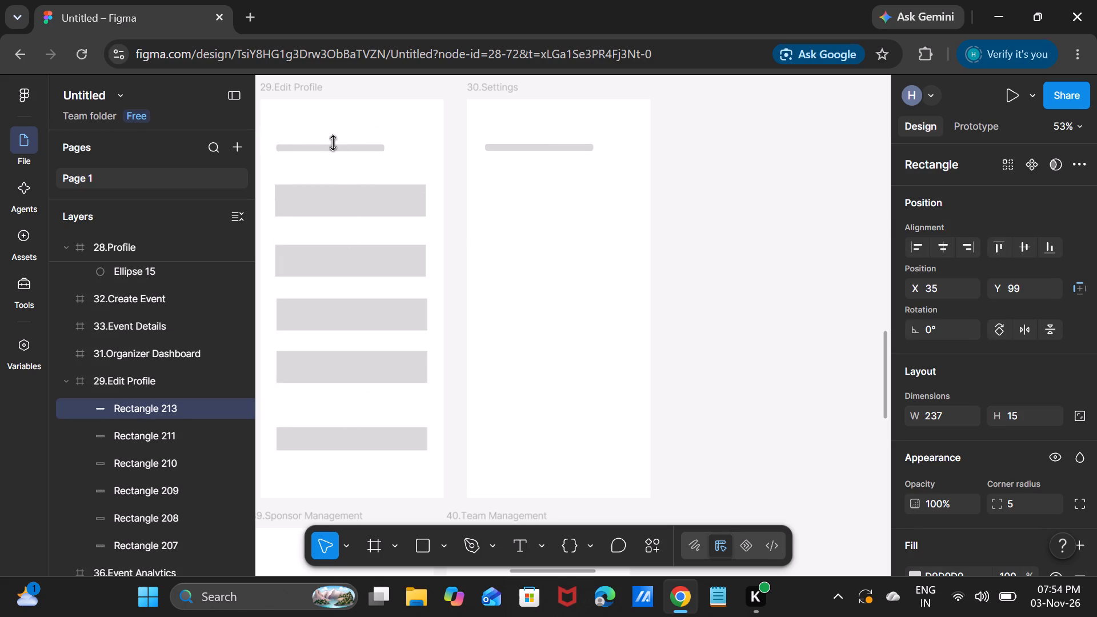
Paste the copied 151 × 11 long line into the 17.Add-ons frame at X 168, Y 580.
scroll(597, 371, "right", 1)
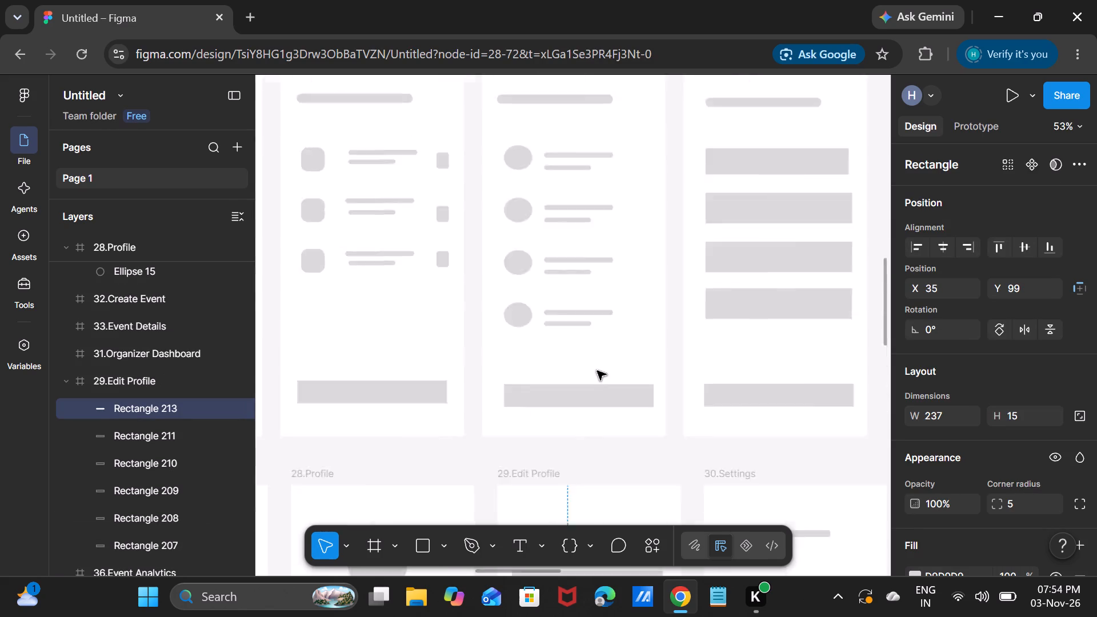
scroll(597, 371, "right", 1)
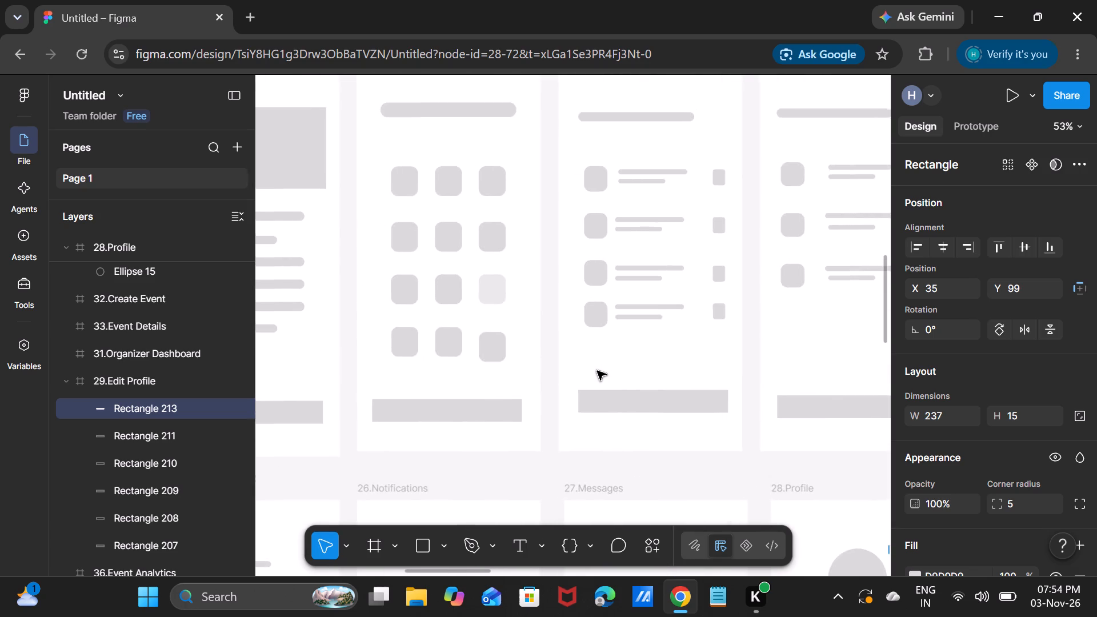
scroll(597, 371, "right", 1)
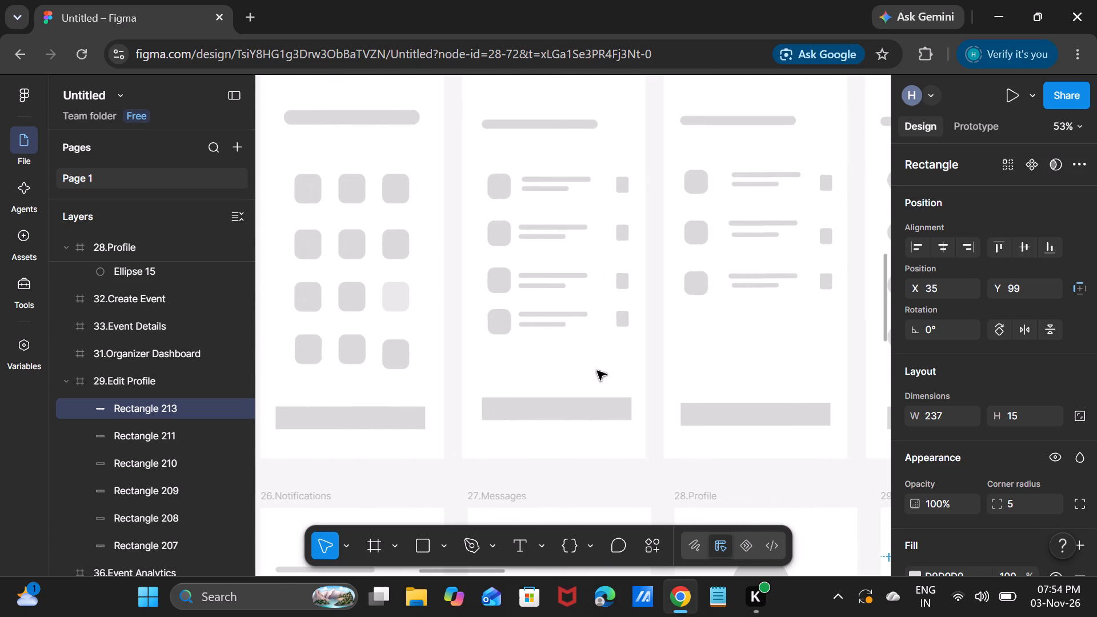
scroll(597, 371, "right", 1)
left_click(597, 371)
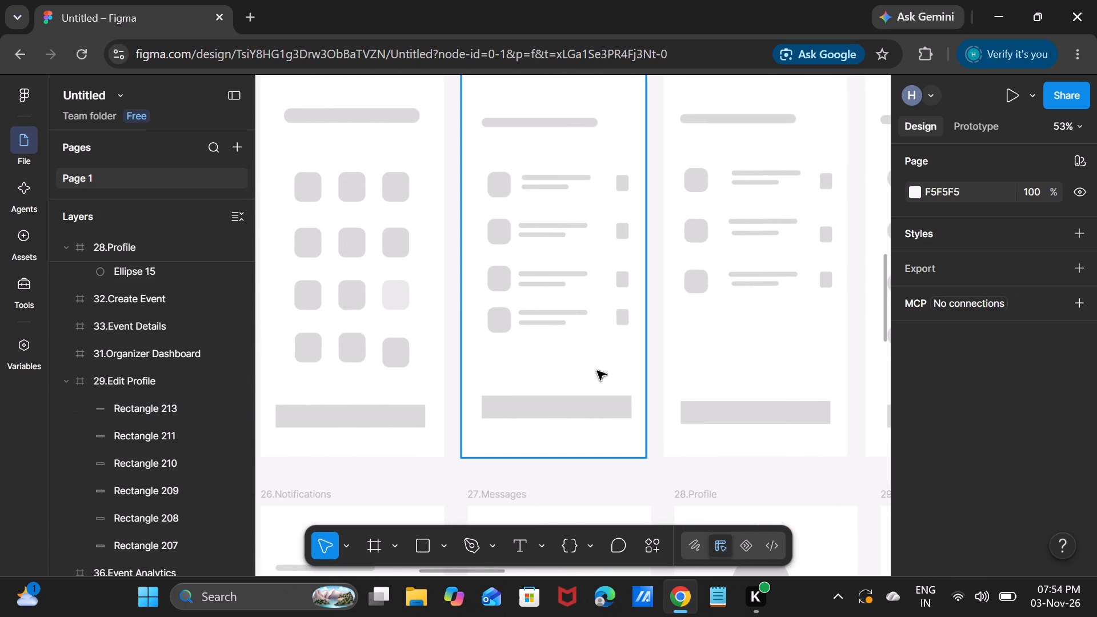
key("ctrl+c")
key("ctrl+v")
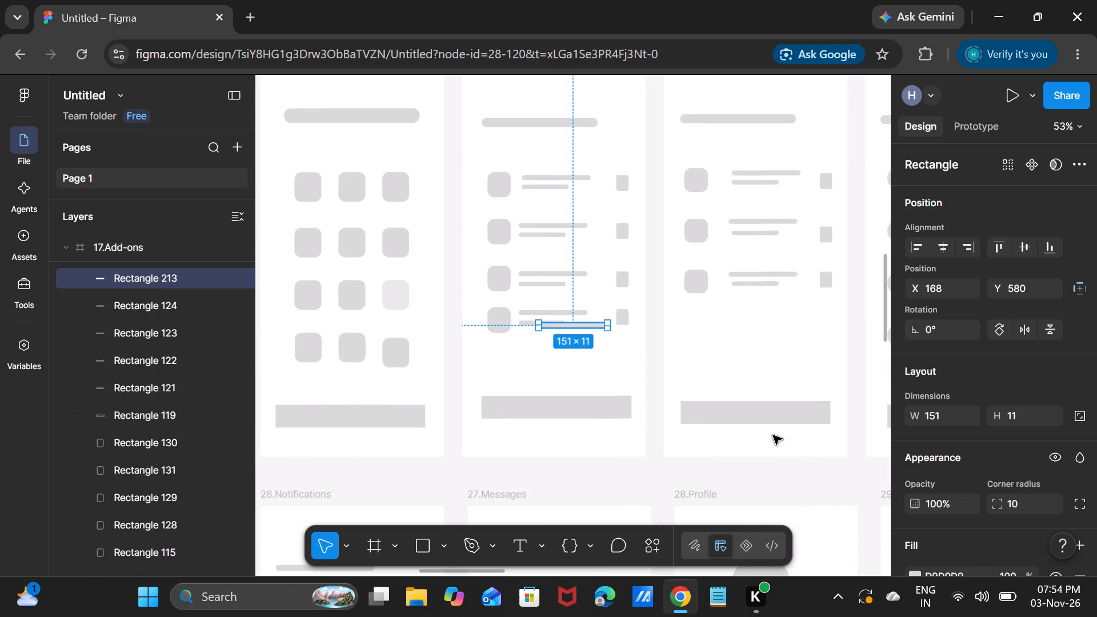
Look over the frames between 17.Add-ons and 30.Settings.
scroll(427, 467, "left", 3)
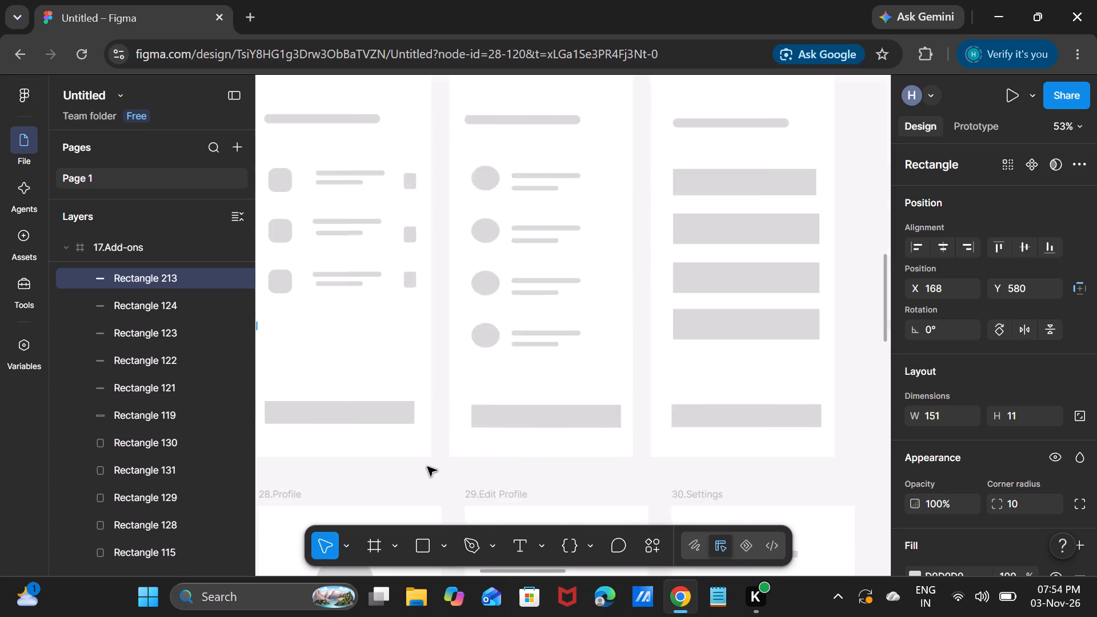
scroll(427, 467, "left", 1)
scroll(883, 358, "left", 1)
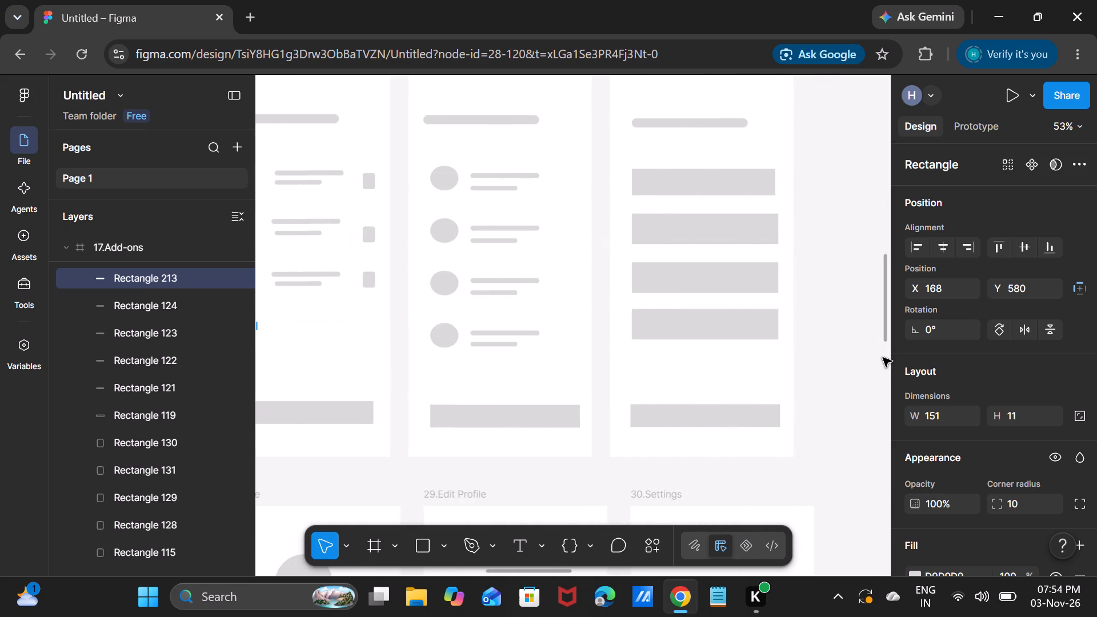
scroll(883, 358, "left", 1)
scroll(883, 358, "down", 1)
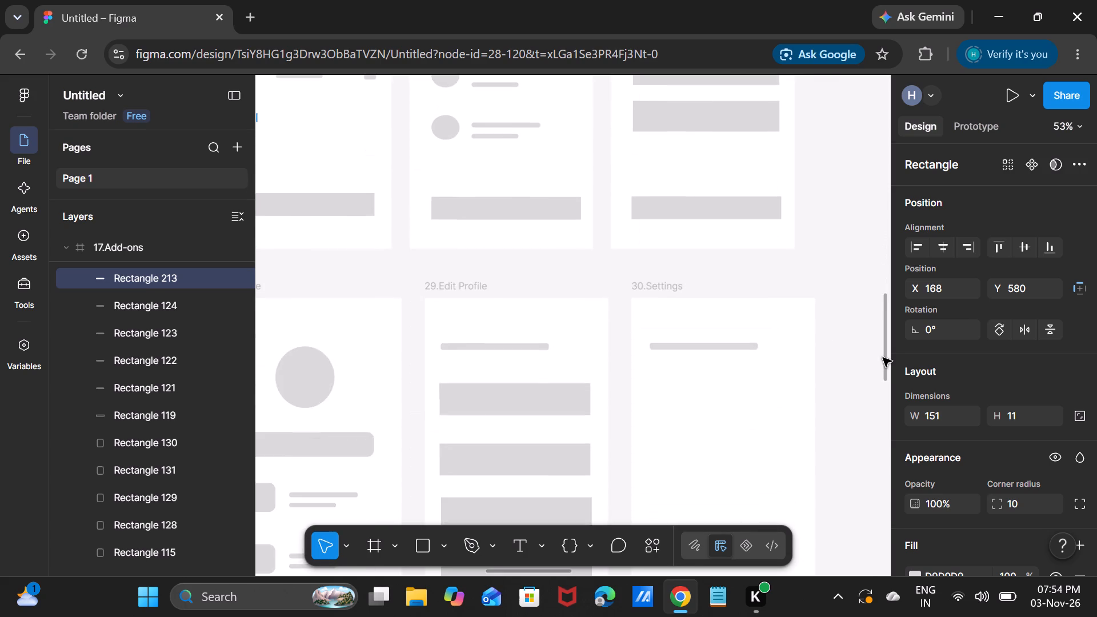
scroll(883, 358, "up", 1)
scroll(883, 358, "right", 2)
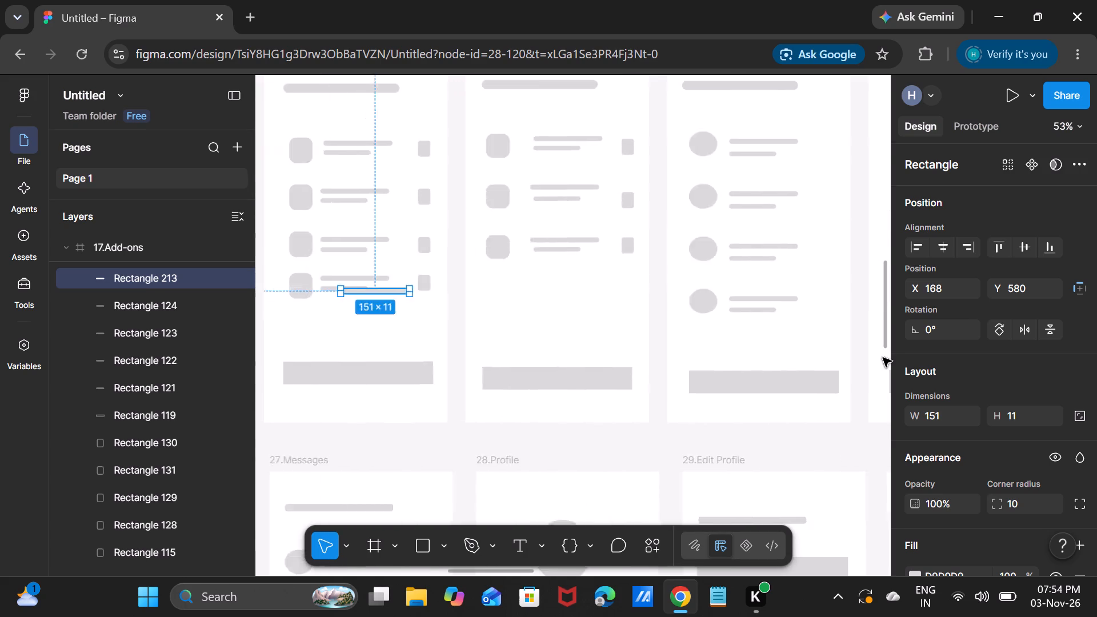
Delete the pasted 151 × 11 line from the fourth row of the 17.Add-ons frame.
scroll(883, 358, "right", 2)
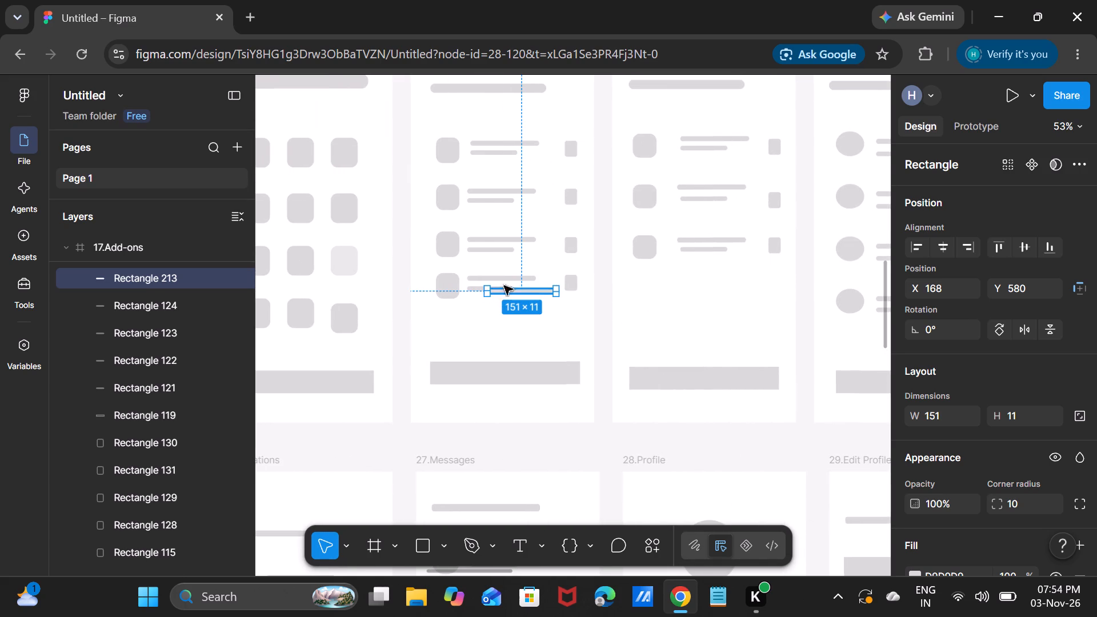
key("Delete")
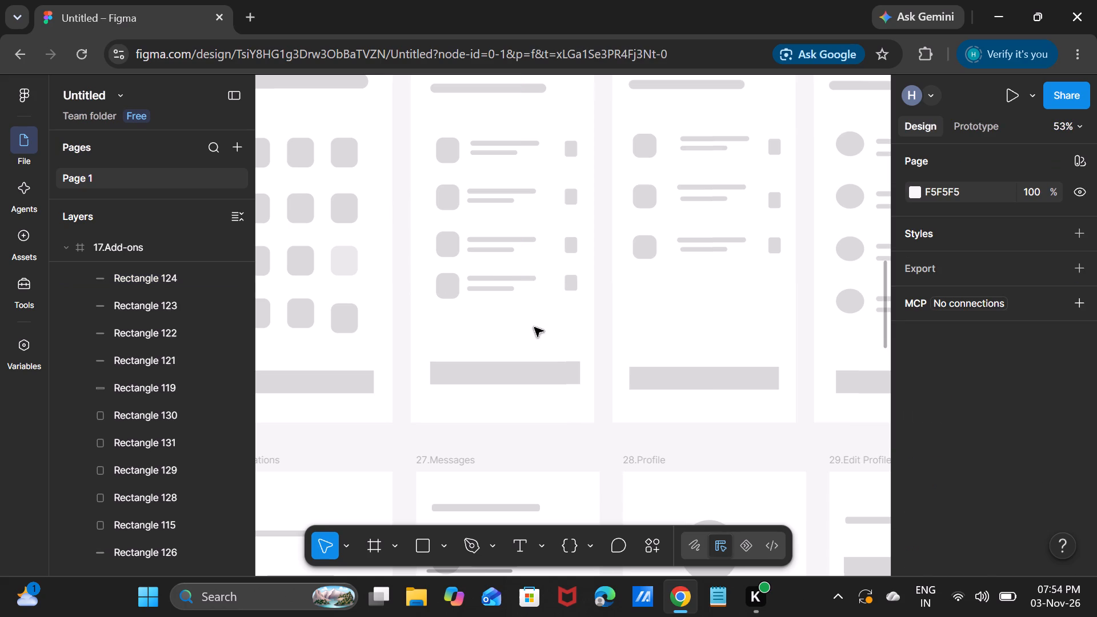
Draw a rectangle about 52 × 57 at X 57, Y 170 below the title line in the 30.Settings frame.
scroll(784, 355, "left", 5)
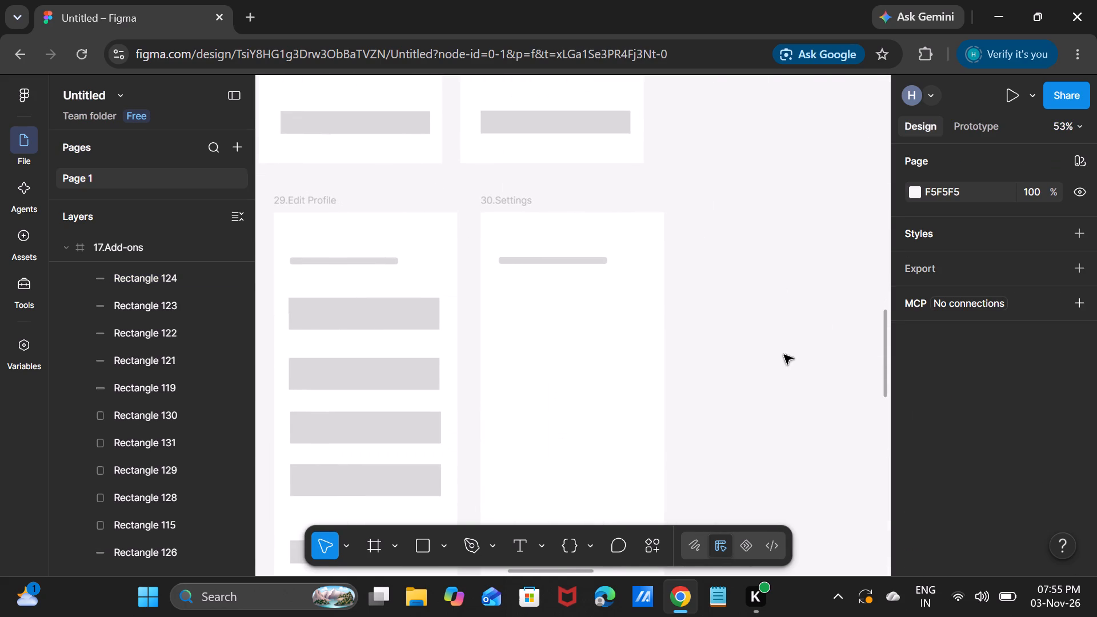
scroll(784, 355, "down", 1)
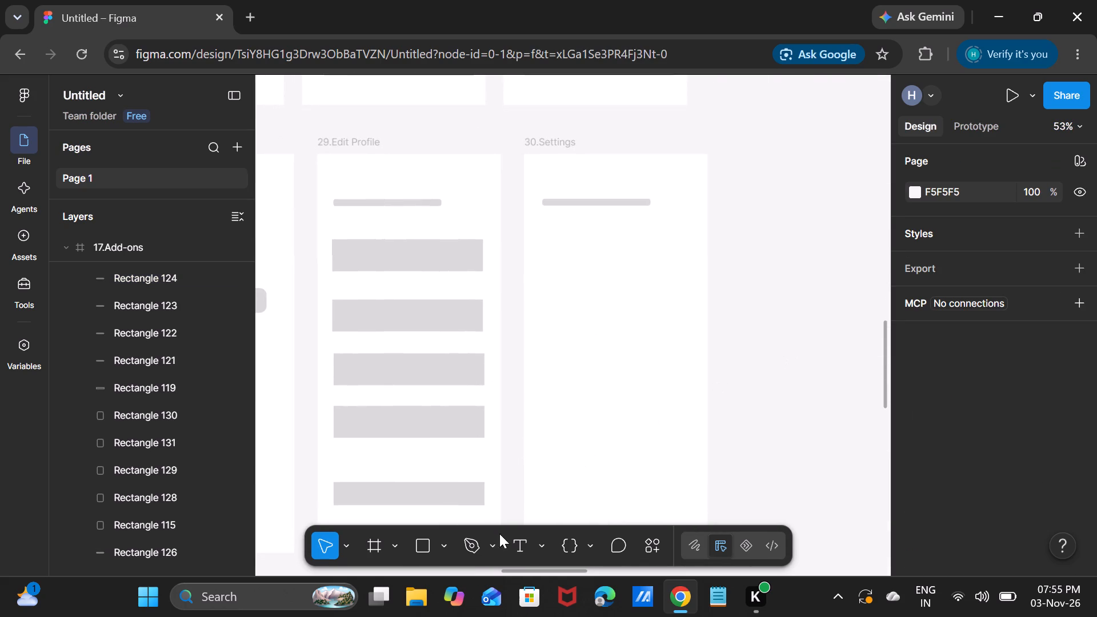
left_click(421, 538)
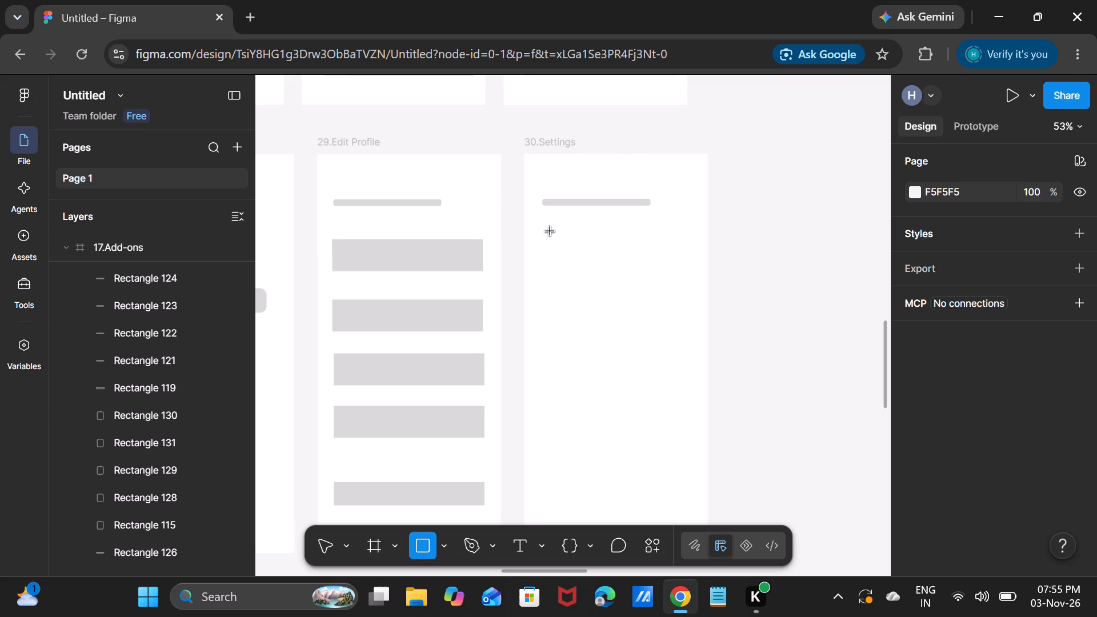
left_click_drag(550, 231, 576, 266)
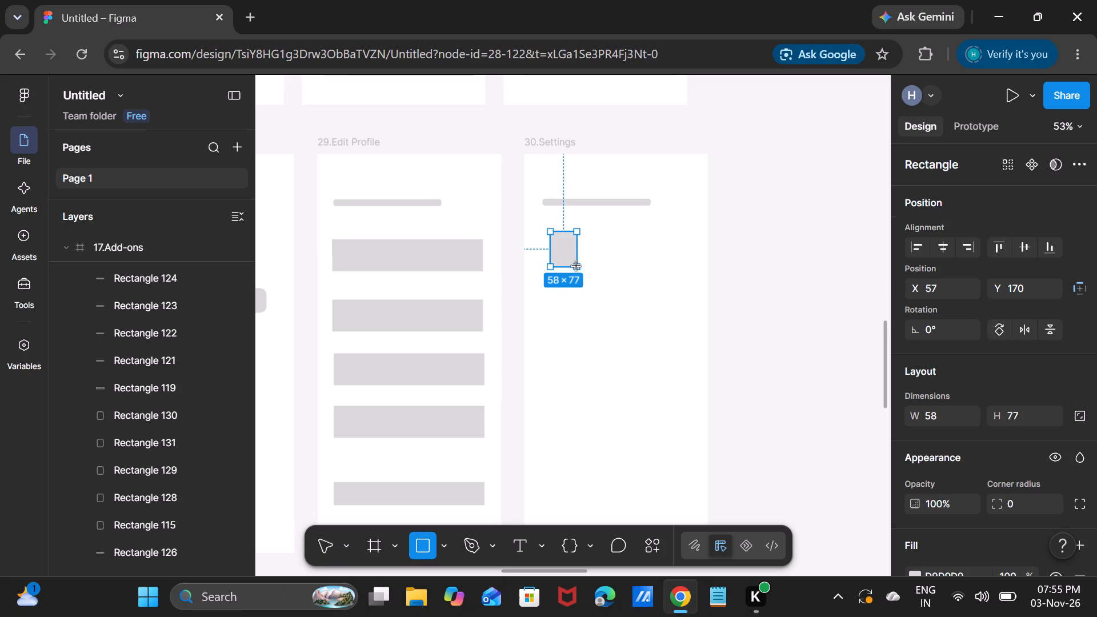
left_click_drag(576, 266, 574, 263)
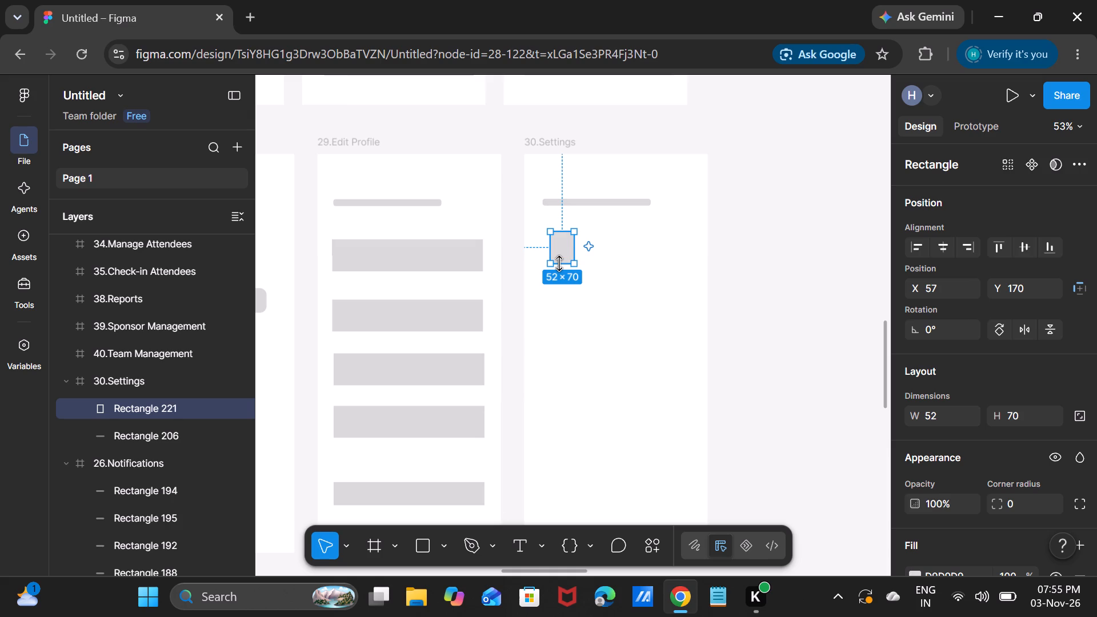
left_click_drag(559, 263, 559, 259)
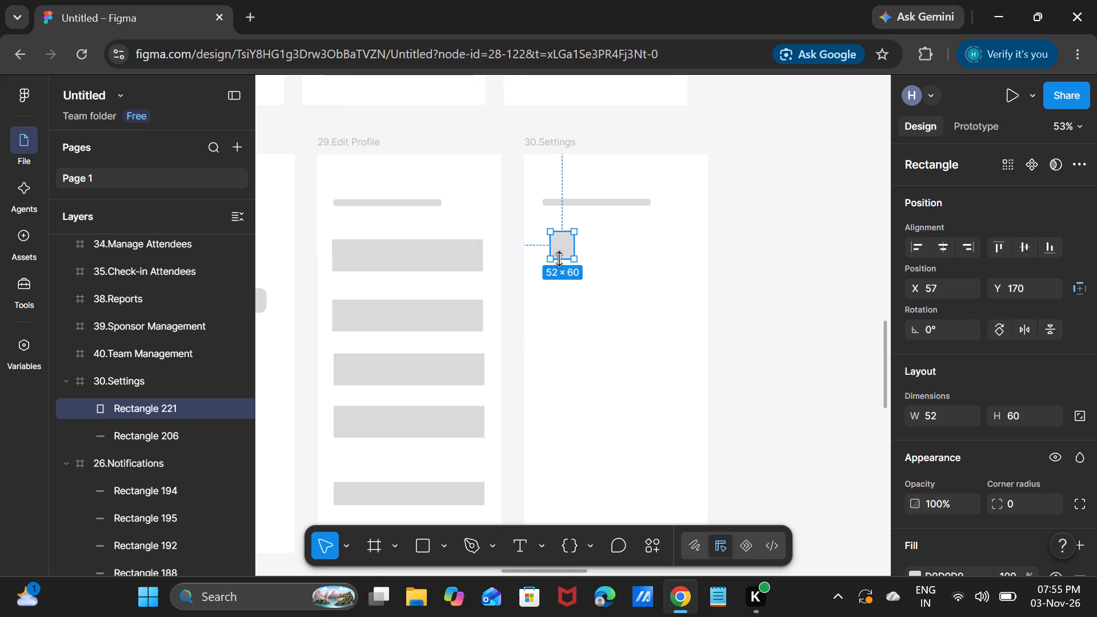
left_click_drag(559, 259, 558, 255)
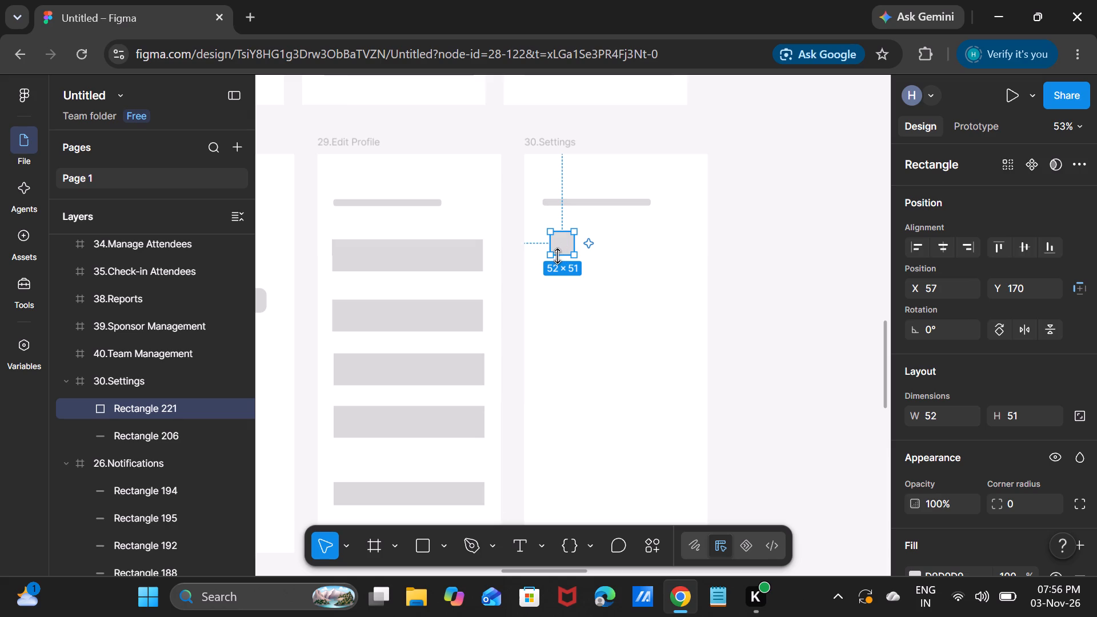
left_click(563, 255)
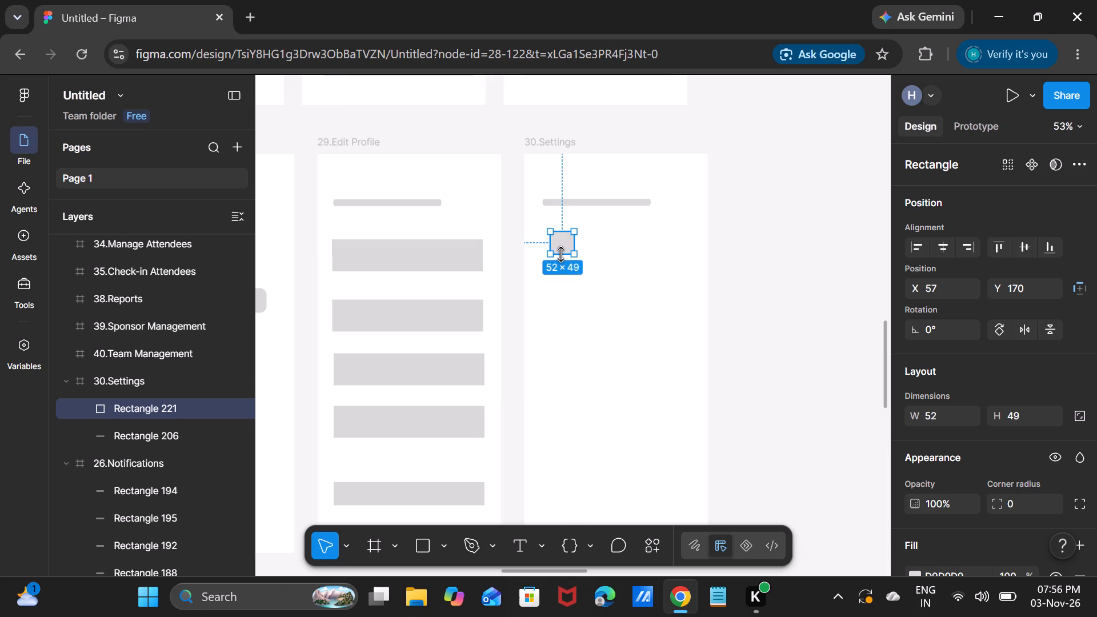
left_click(630, 261)
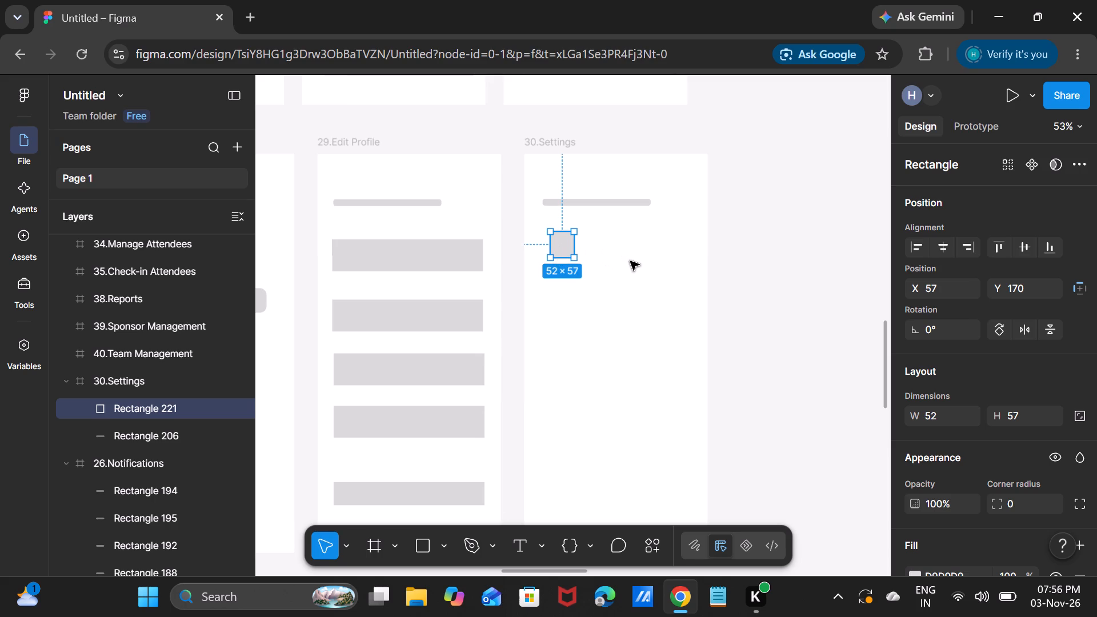
Set the corner radius of the small 30.Settings rectangle to 10.
left_click(568, 250)
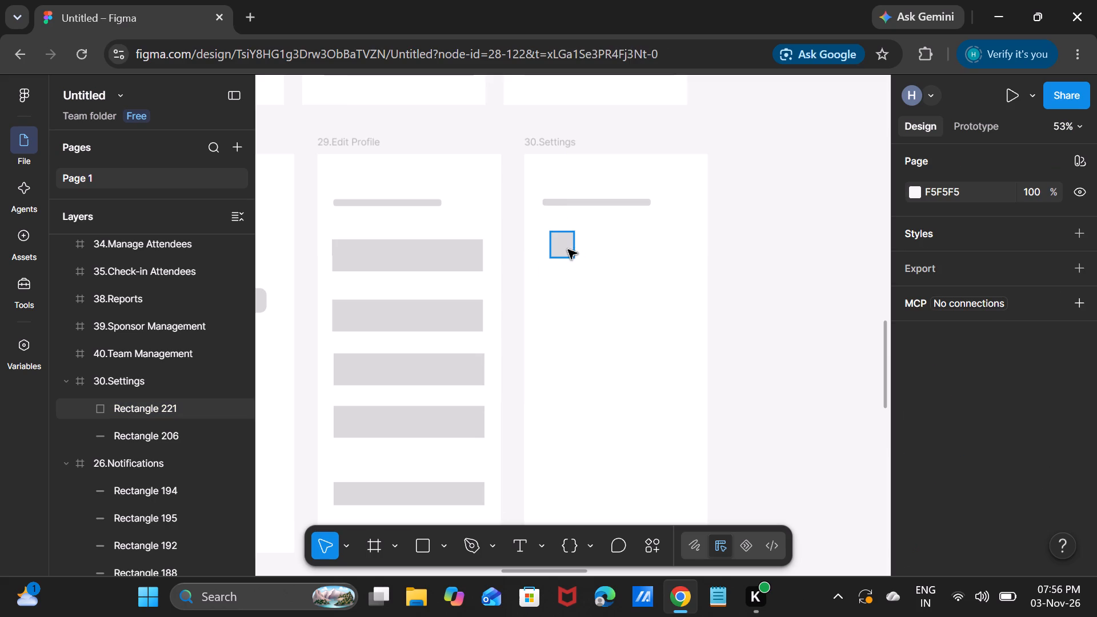
double_click(1020, 497)
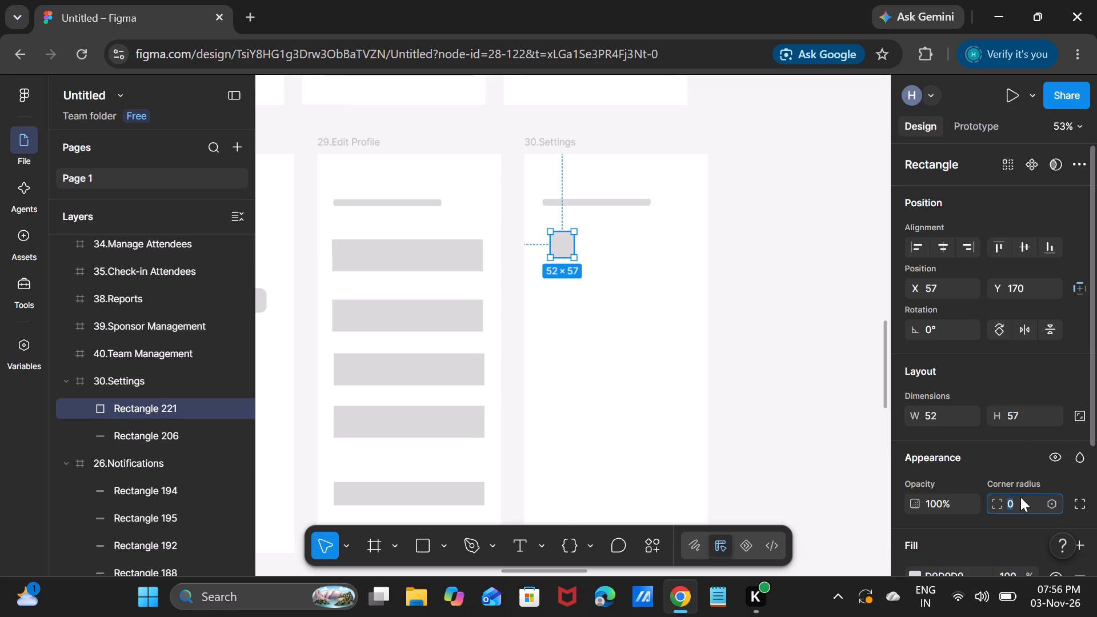
type("10")
key("Return")
left_click(767, 453)
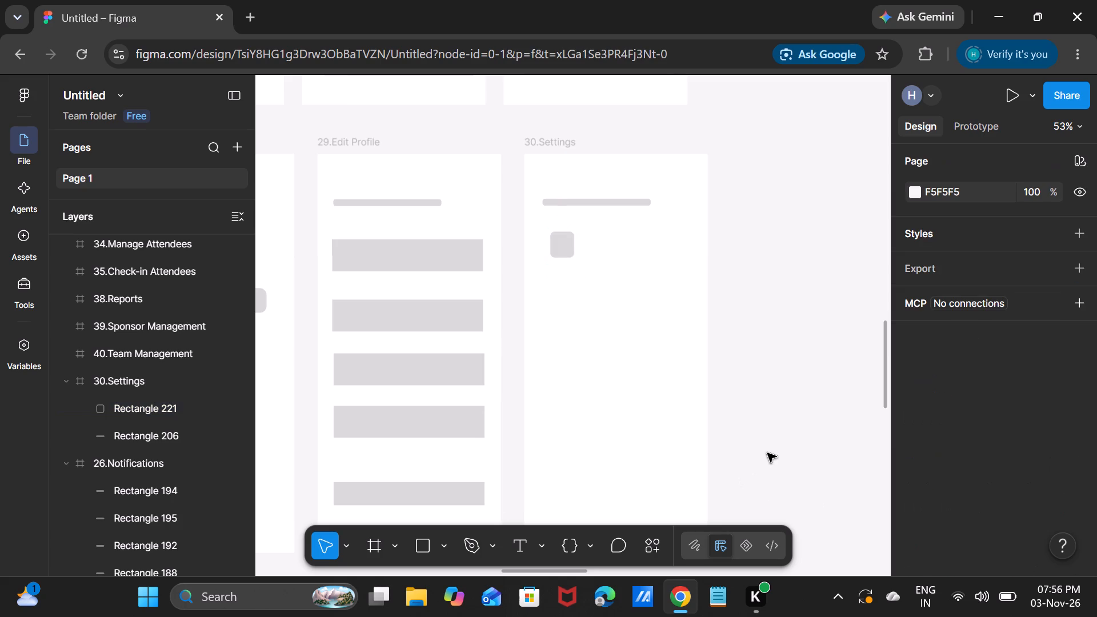
Draw a long thin rectangle as a text line beside the top of the rounded square in 30.Settings.
left_click(420, 551)
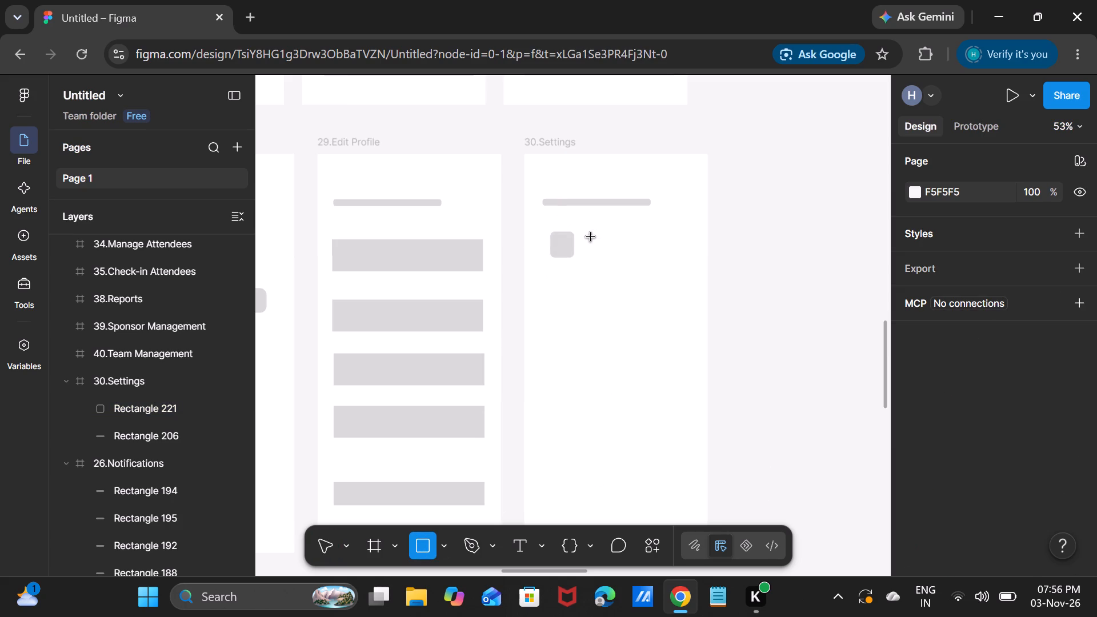
left_click_drag(591, 237, 595, 237)
left_click_drag(595, 237, 674, 231)
left_click(672, 295)
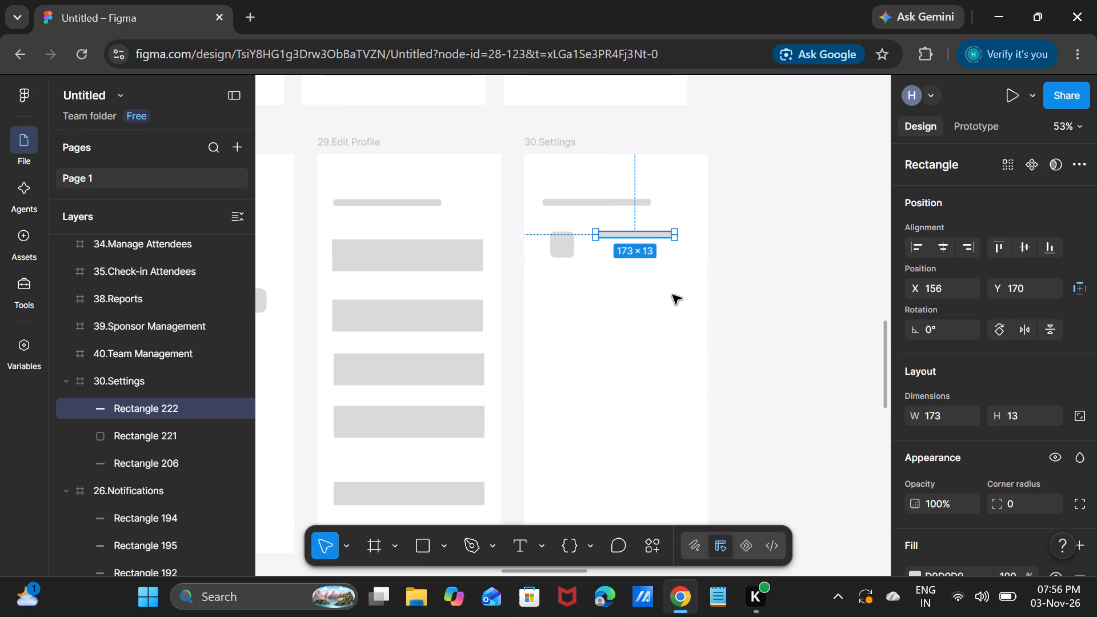
Start drawing another rectangle below the long text line in 30.Settings.
left_click(426, 551)
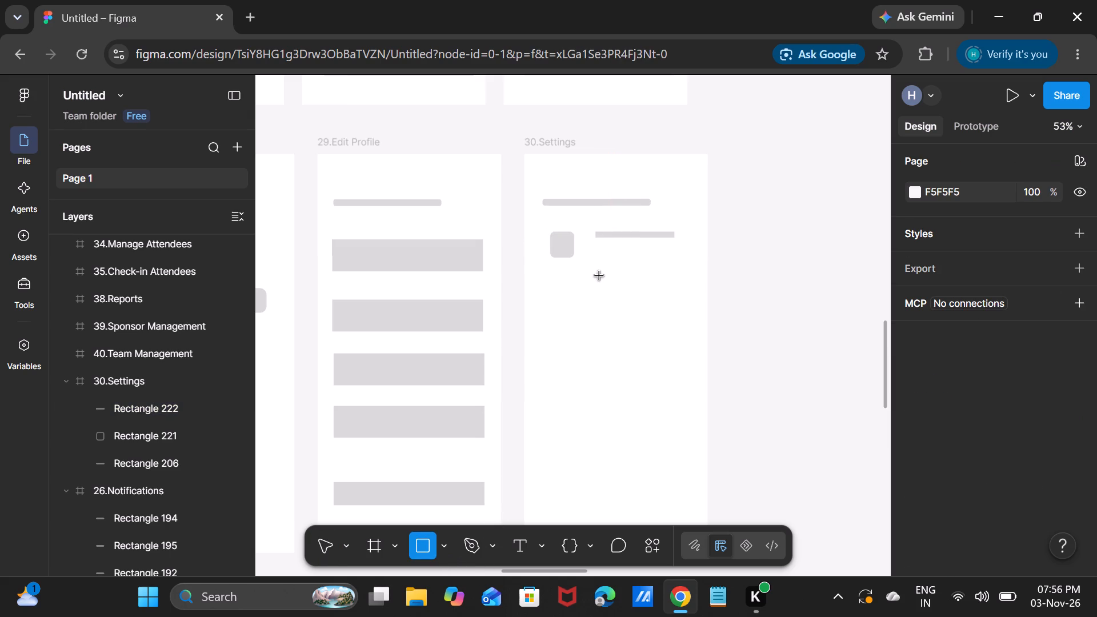
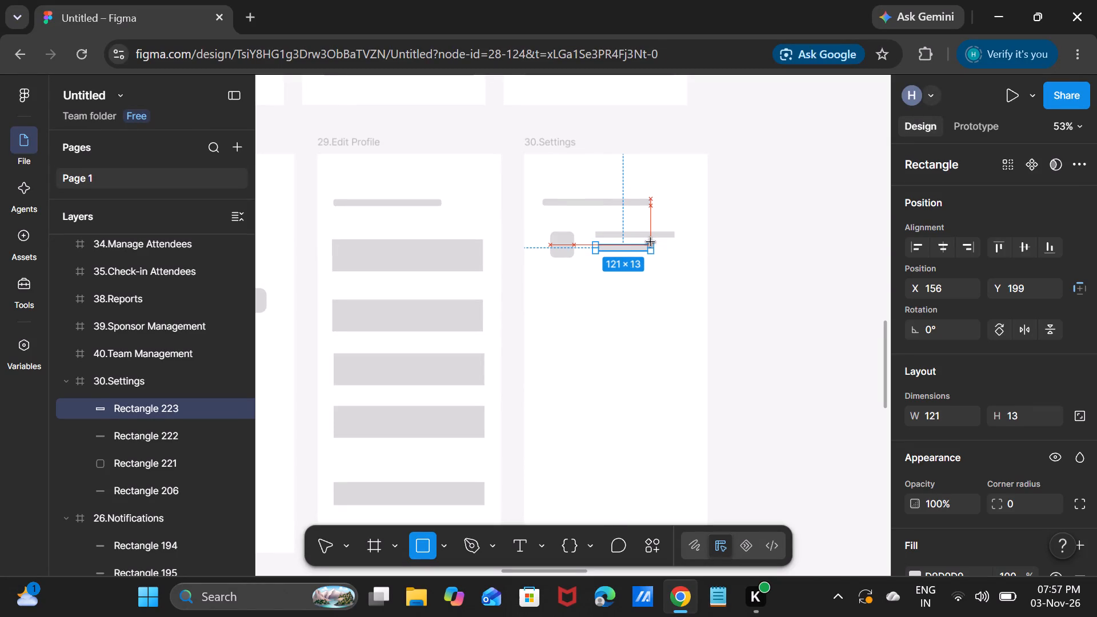
Finish the short text line, about 121 × 13, below the long text line in 30.Settings and deselect it.
left_click(658, 297)
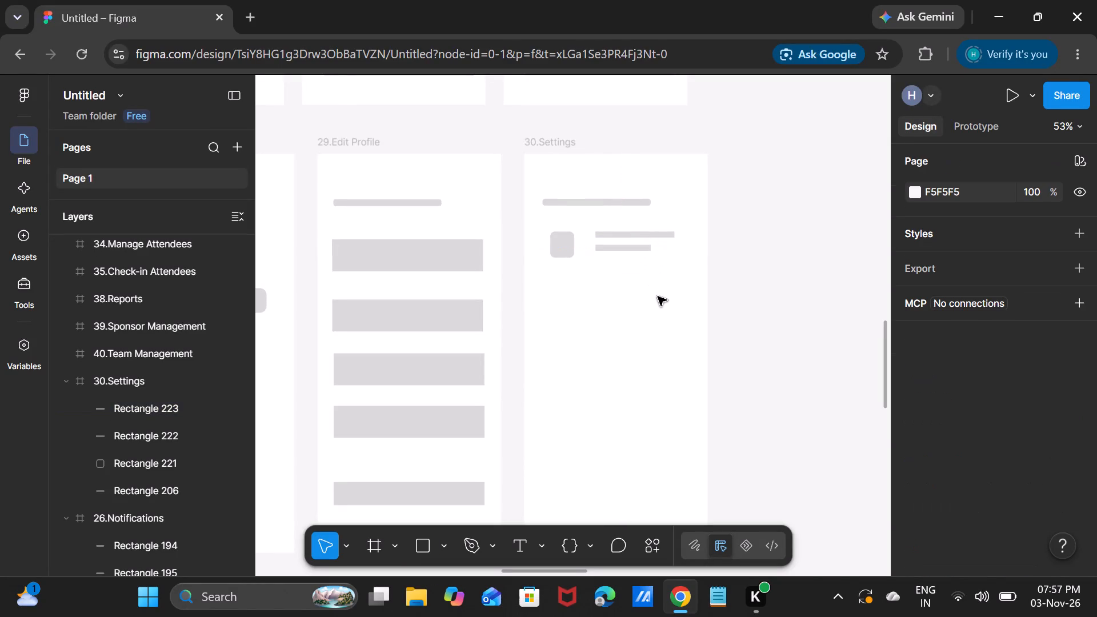
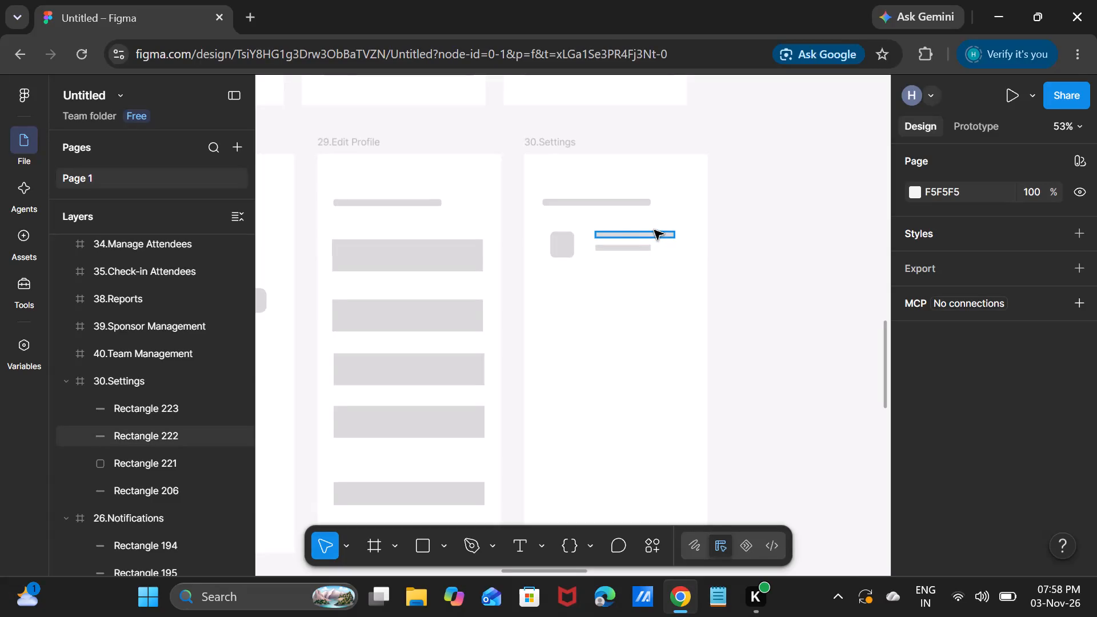
Set the corner radius of the long text line in 30.Settings to 10.
left_click(654, 230)
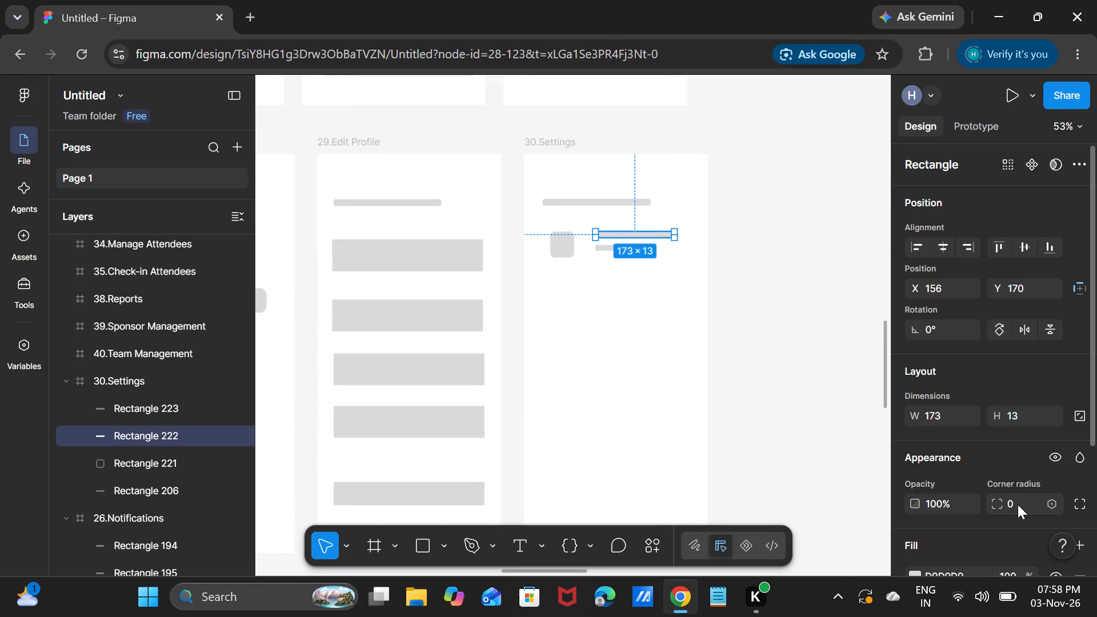
double_click(1018, 504)
key("BackSpace")
type("10")
key("Return")
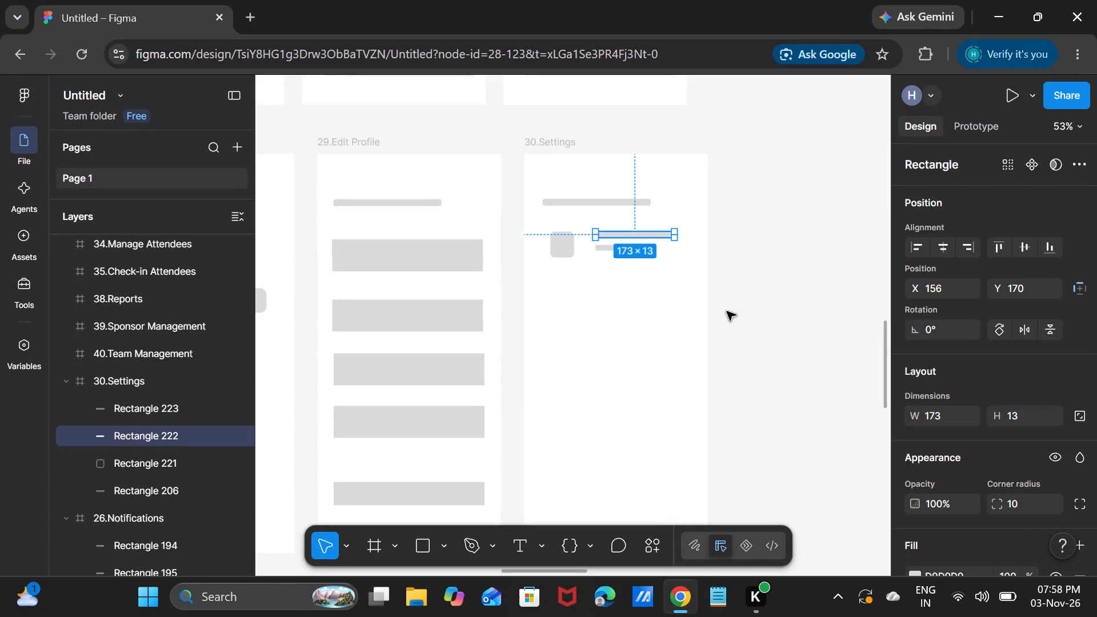
Set the corner radius of the short text line in 30.Settings to 10 and deselect it.
left_click(610, 247)
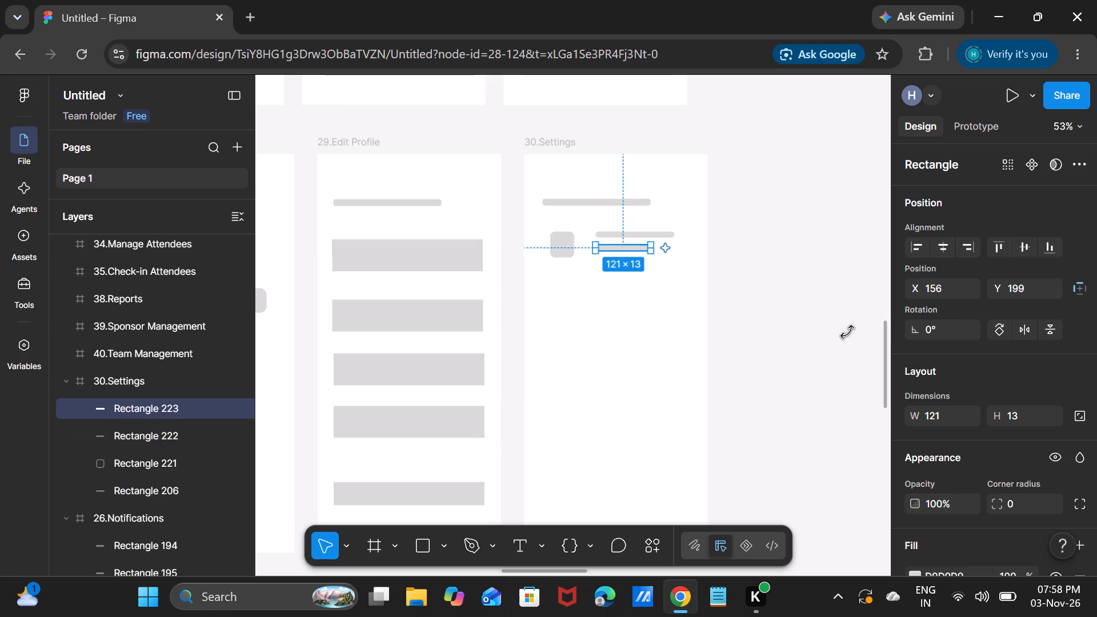
double_click(1019, 500)
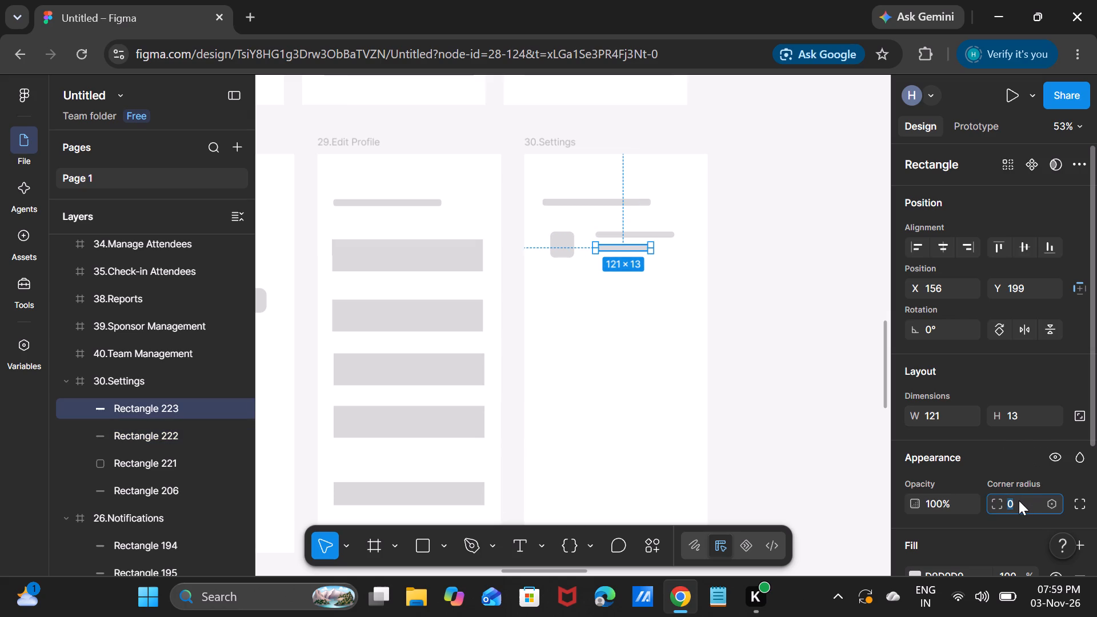
type("10")
key("Return")
left_click(610, 395)
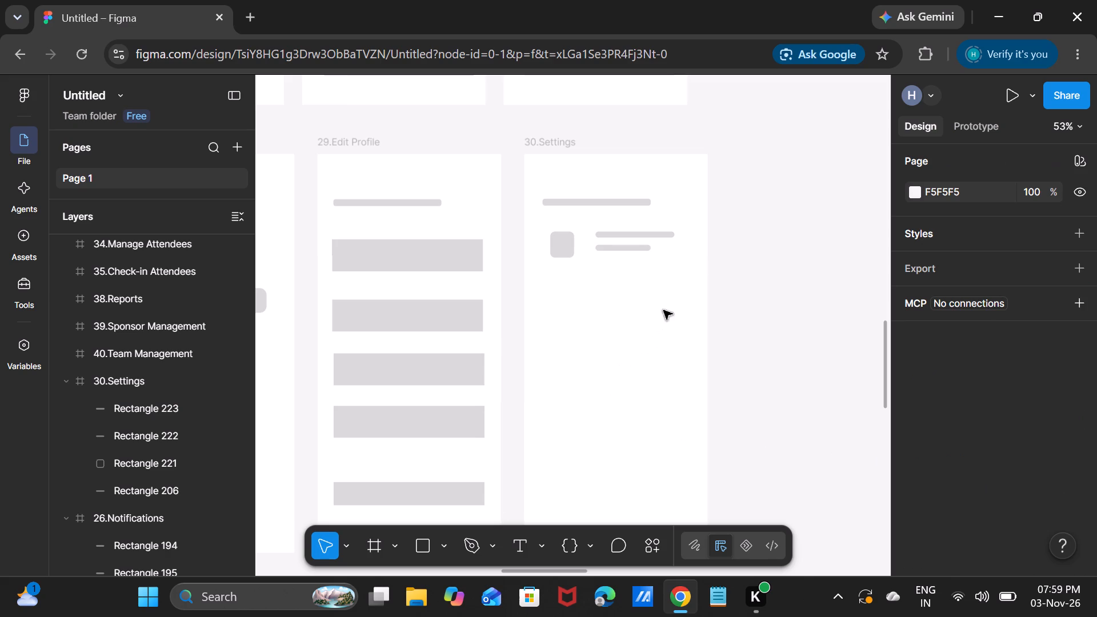
Move the long text line in 30.Settings closer to the square placeholder, at about X 141, Y 170.
left_click_drag(626, 233, 618, 237)
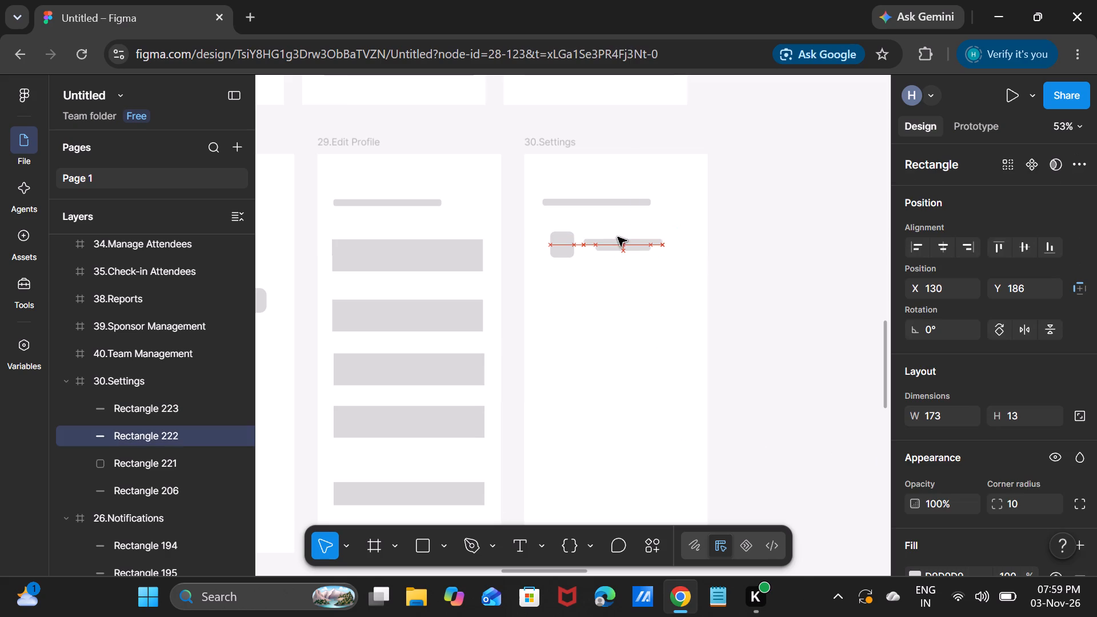
left_click_drag(618, 237, 619, 233)
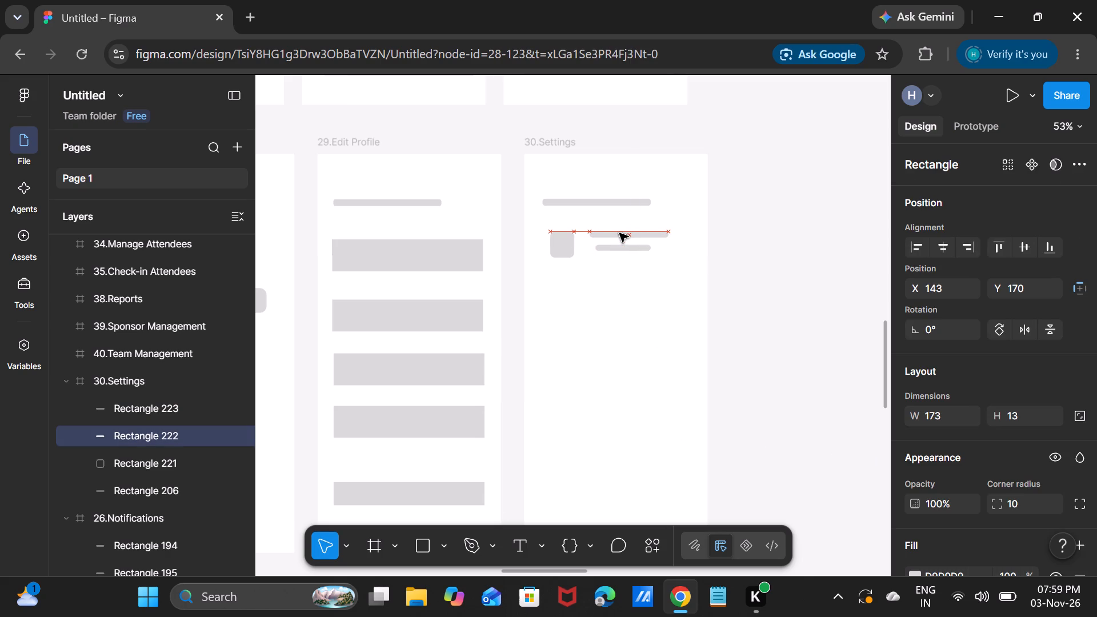
left_click_drag(619, 233, 619, 234)
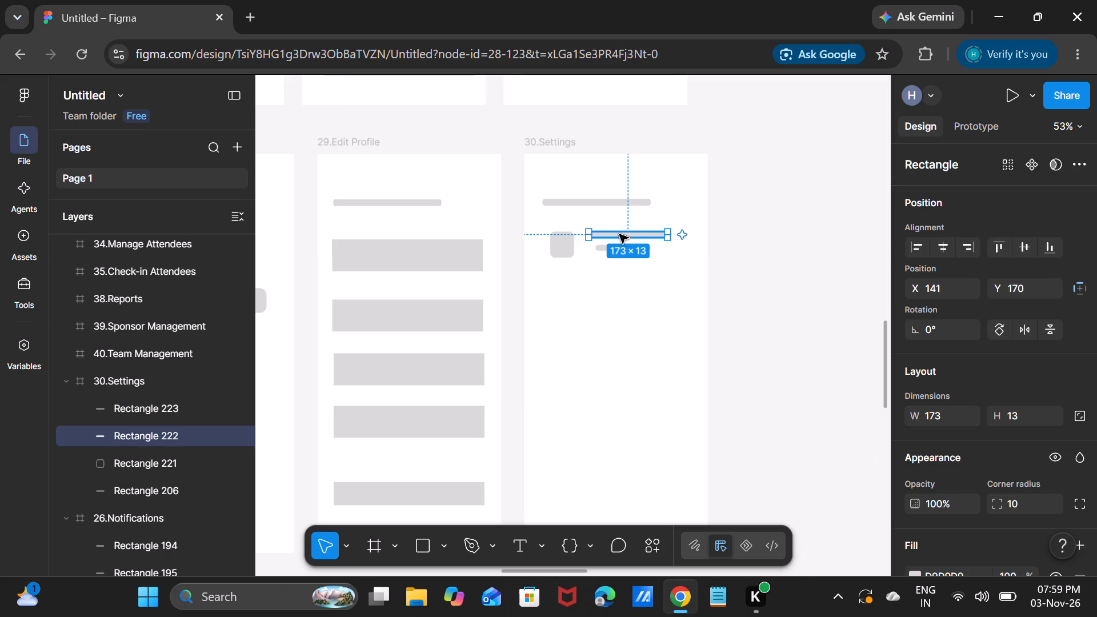
Select the short text line below the long text line in 30.Settings.
left_click(613, 250)
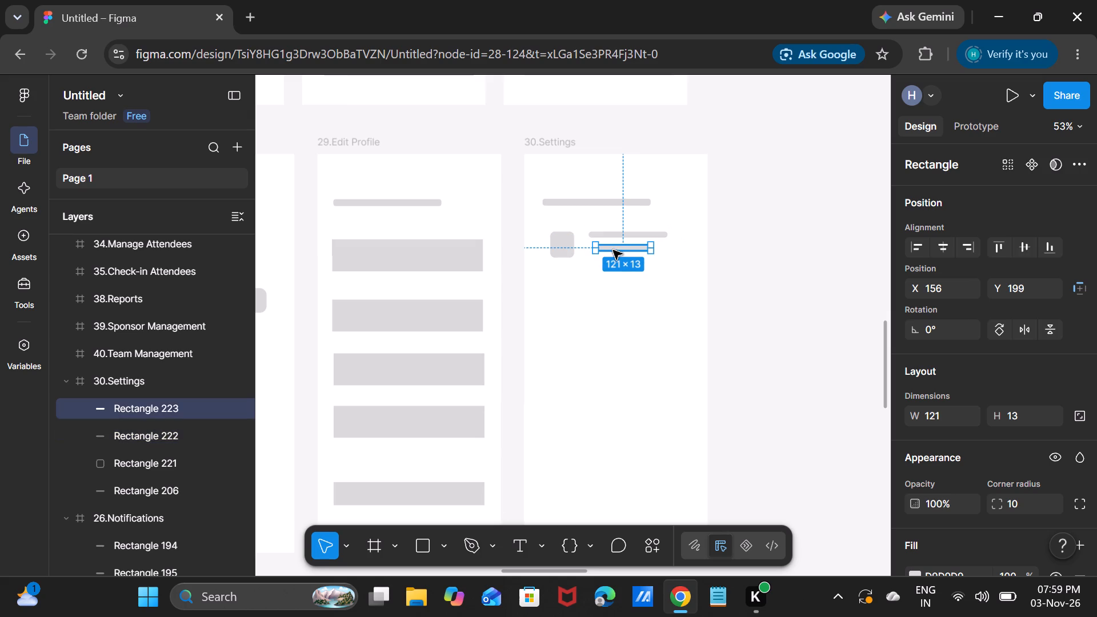
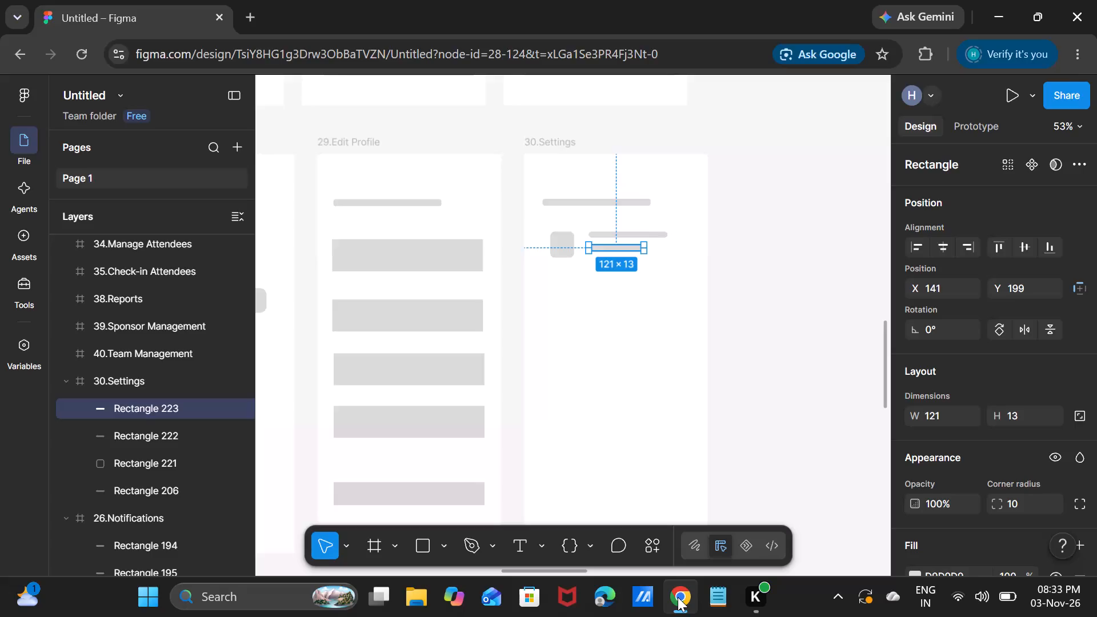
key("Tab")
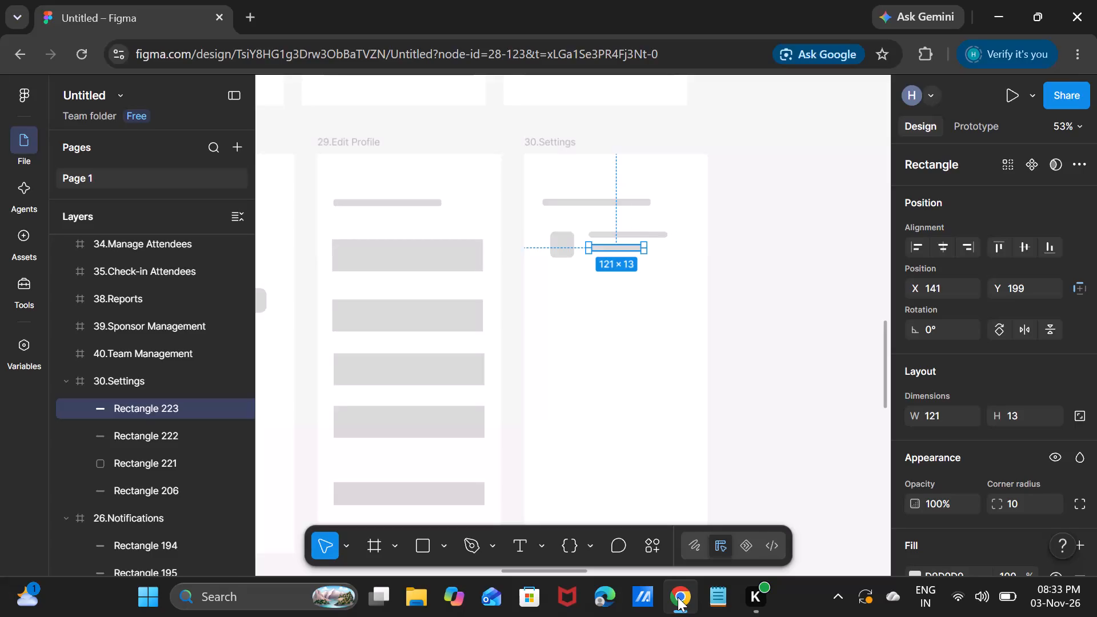